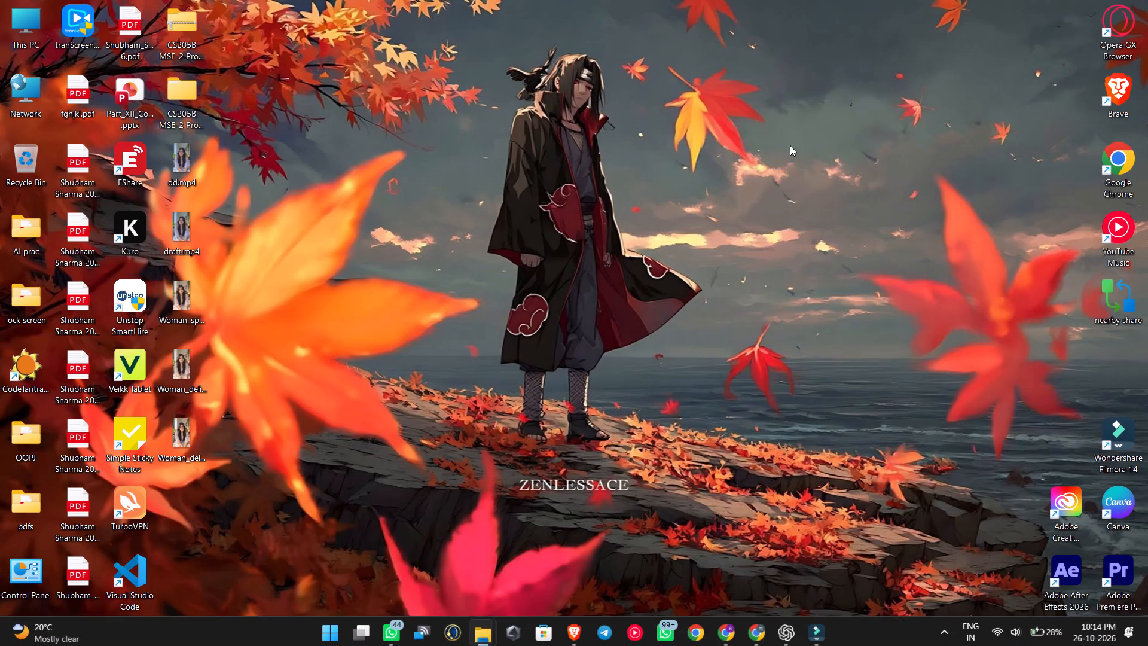
pyautogui.press('super+a')
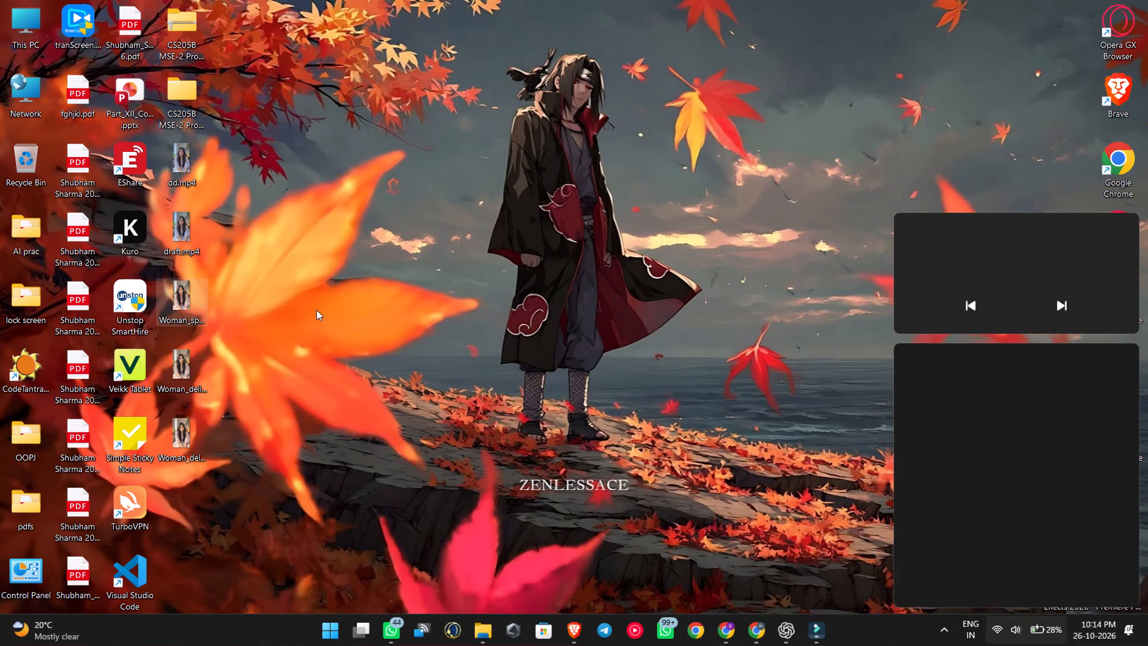
pyautogui.click(471, 394)
pyautogui.click(169, 306)
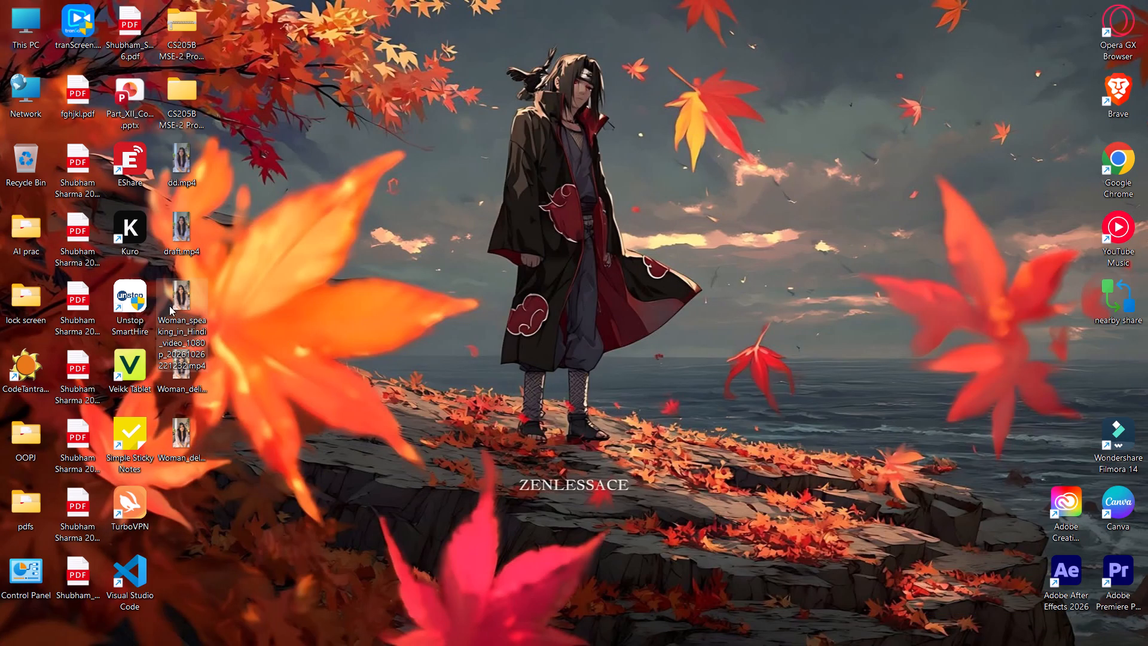
pyautogui.press('space')
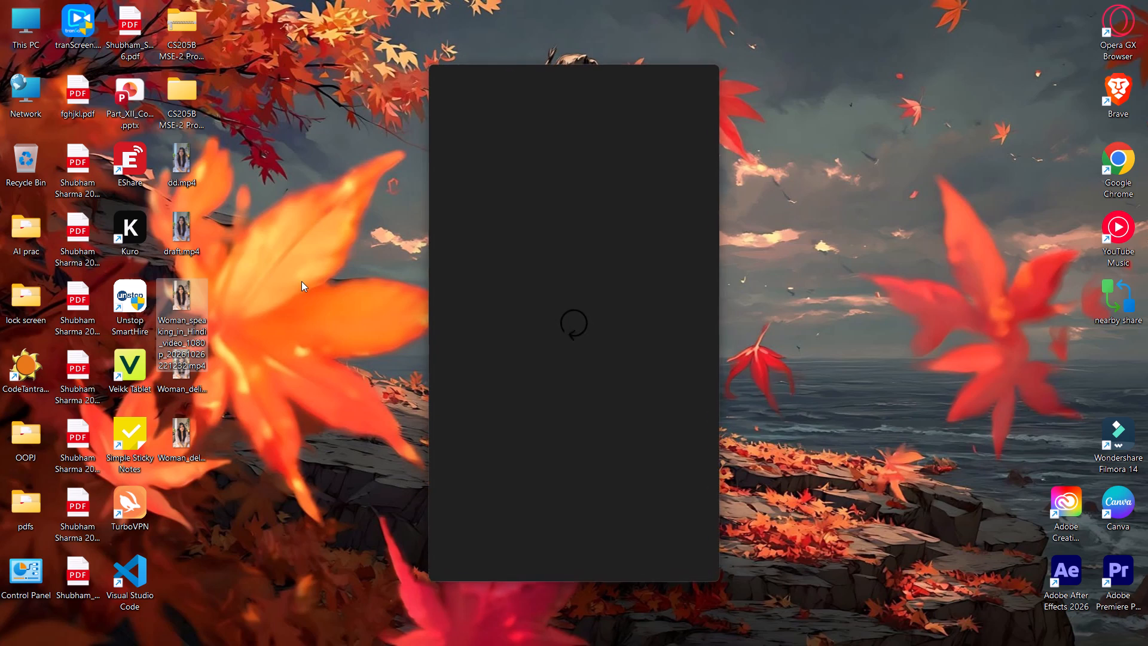
pyautogui.press('space')
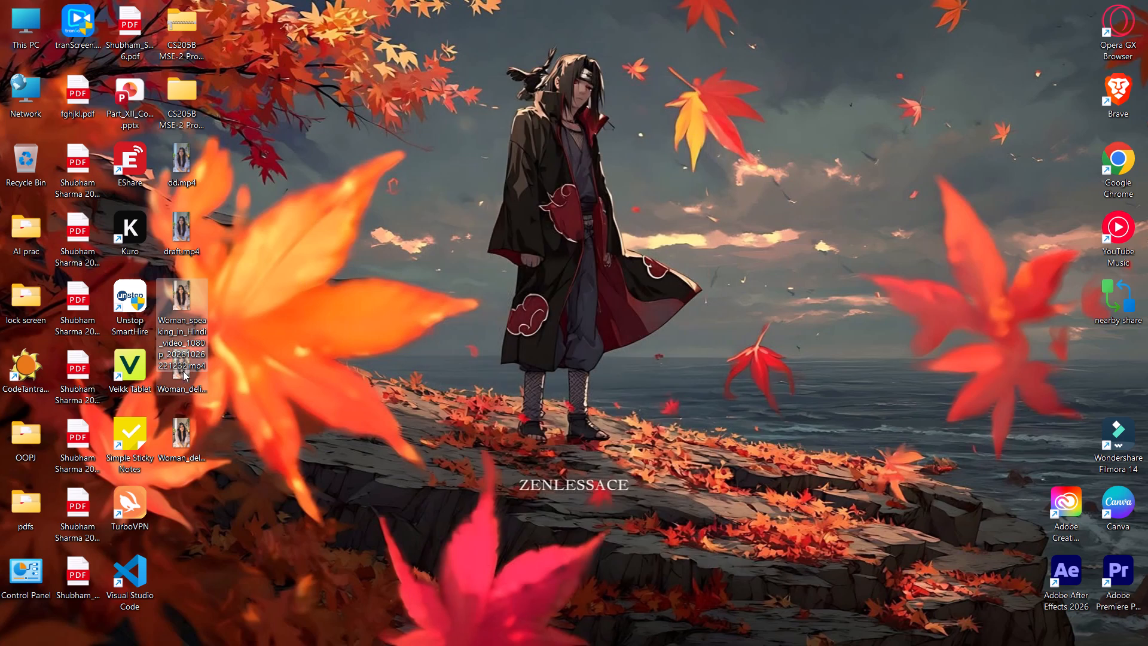
pyautogui.click(175, 383)
pyautogui.press('space')
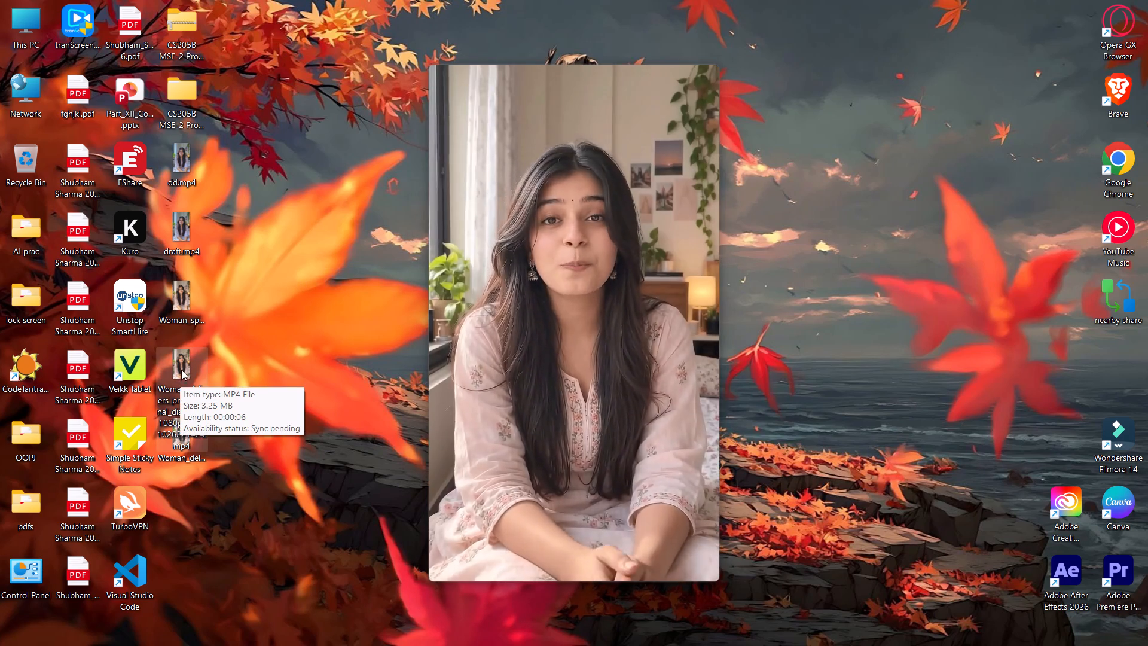
pyautogui.press('space')
pyautogui.click(191, 461)
pyautogui.press('space')
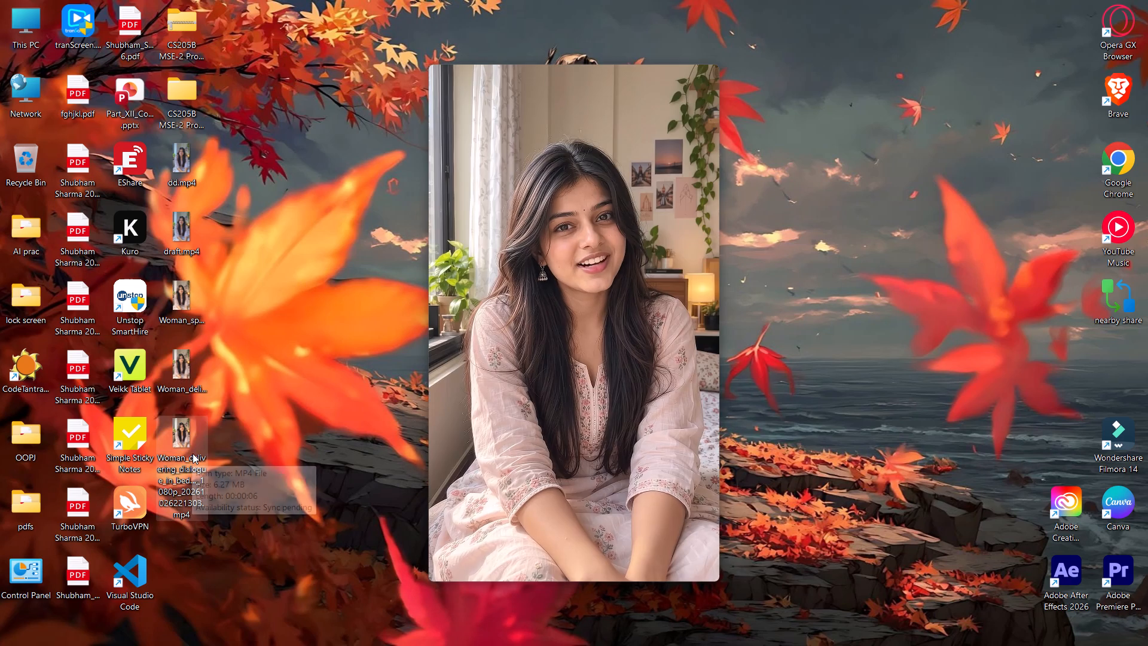
pyautogui.press('space')
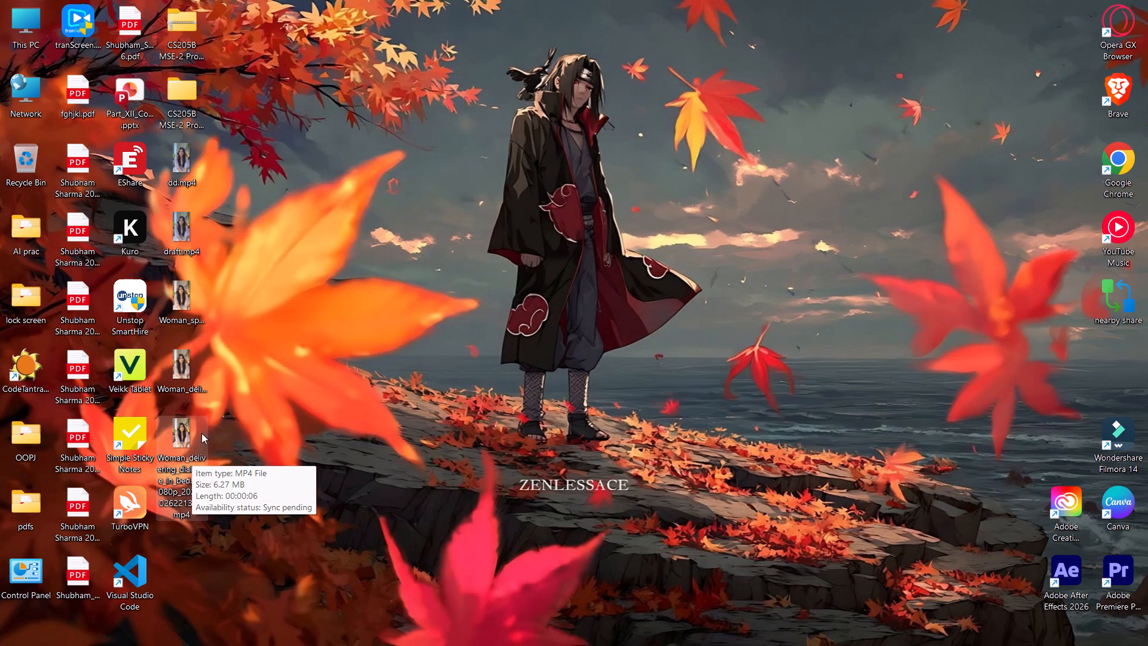
# Switch to Wondershare Filmora and place the timeline playhead in the empty stretch after the last clip, at about 00:06:47.
pyautogui.doubleClick(1120, 456)
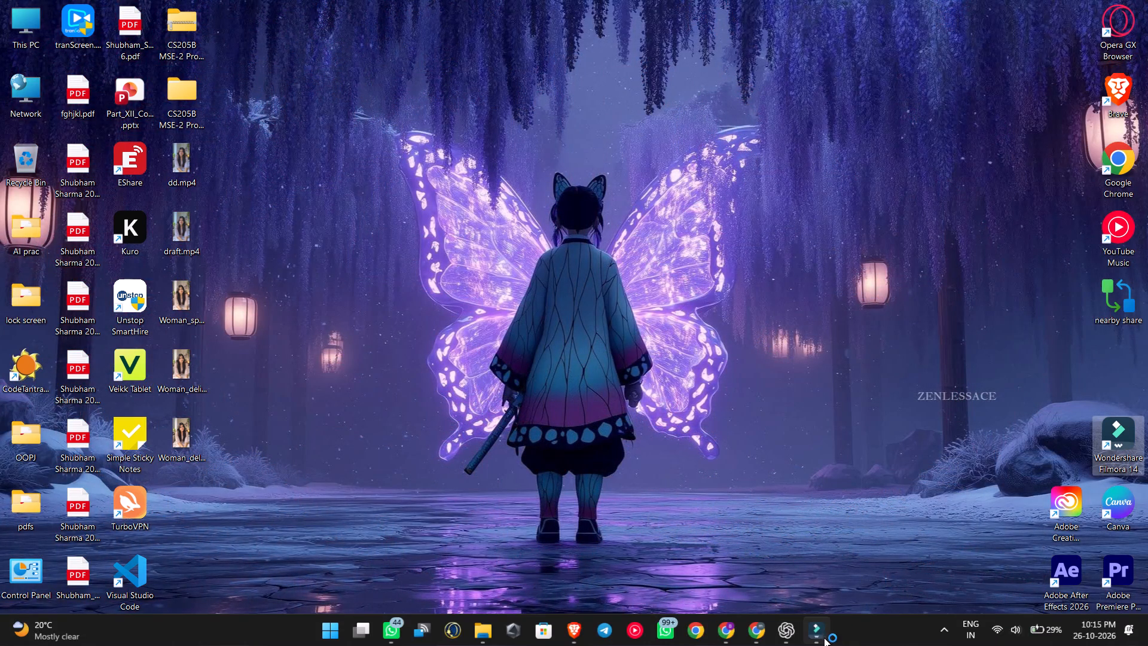
pyautogui.click(823, 636)
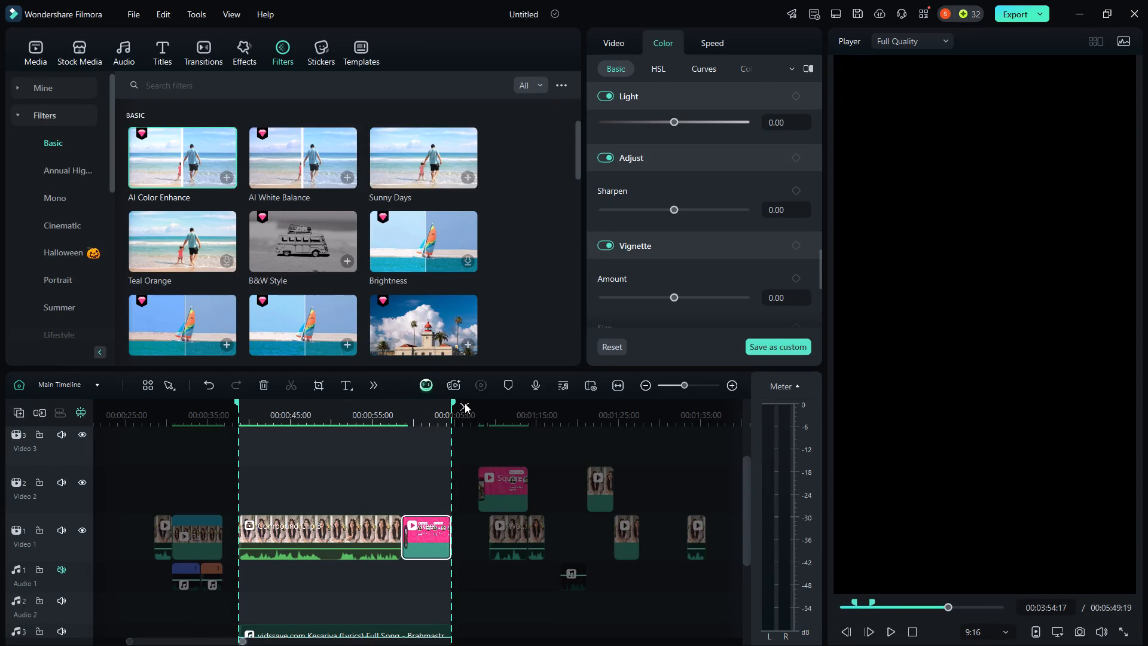
pyautogui.click(465, 403)
pyautogui.keyDown('ctrl'); pyautogui.scroll(-10, 619, 475); pyautogui.keyUp('ctrl')
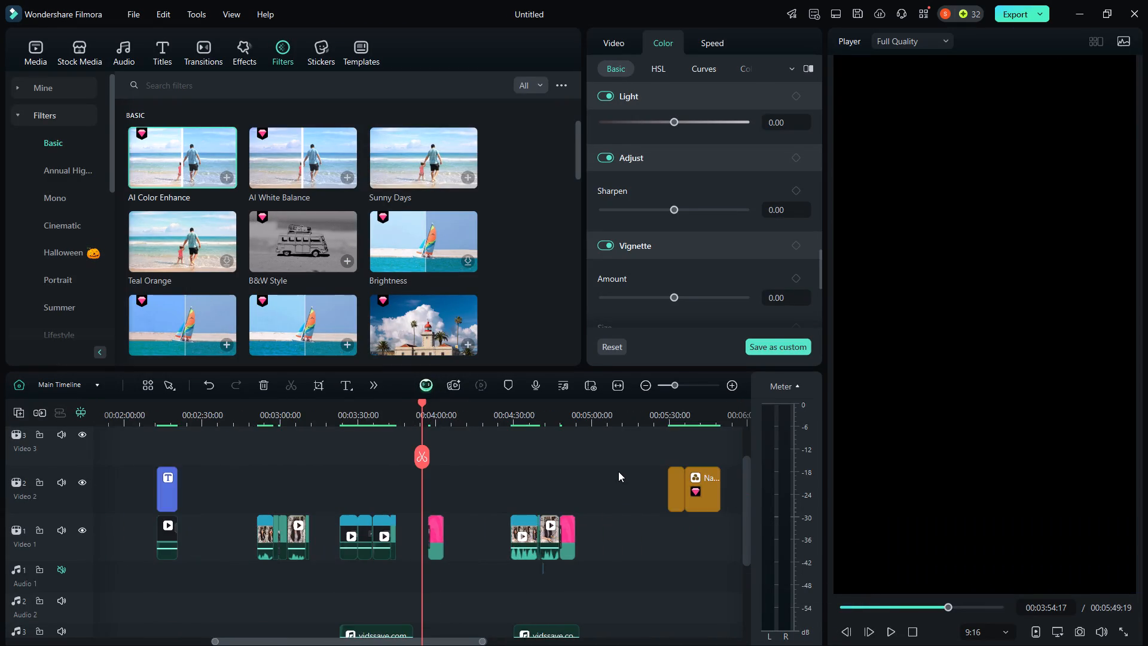
pyautogui.keyDown('ctrl'); pyautogui.scroll(-11, 618, 471); pyautogui.keyUp('ctrl')
pyautogui.click(469, 418)
pyautogui.moveTo(469, 416); pyautogui.dragTo(448, 422)
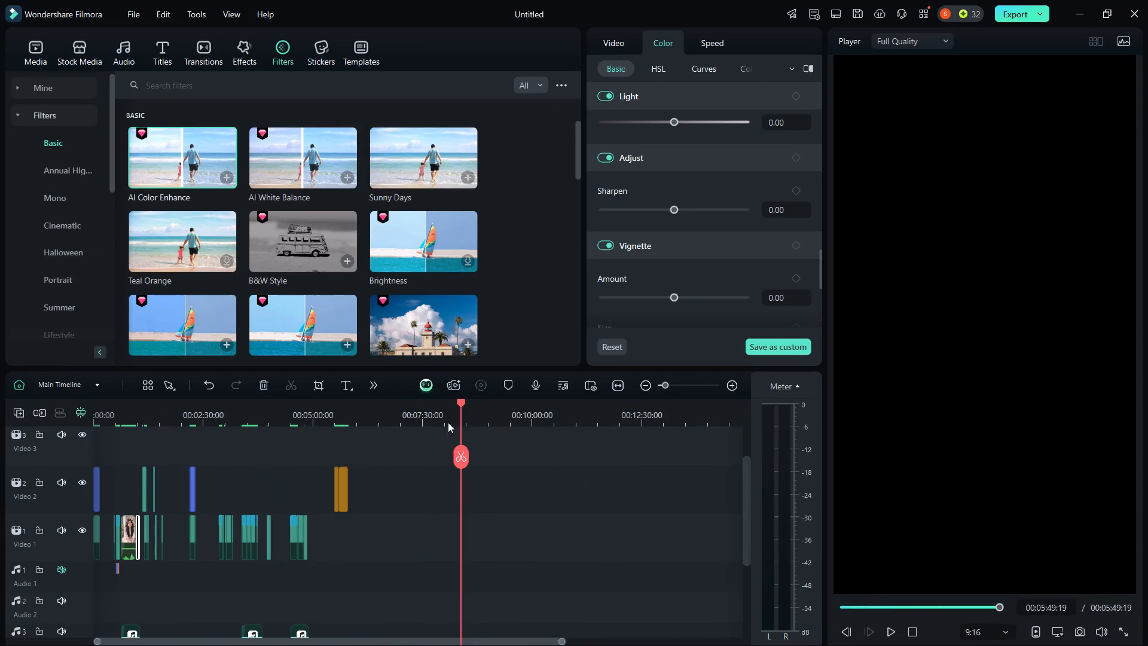
pyautogui.moveTo(448, 422); pyautogui.dragTo(416, 429)
pyautogui.scroll(-6, 437, 457)
pyautogui.scroll(5, 437, 457)
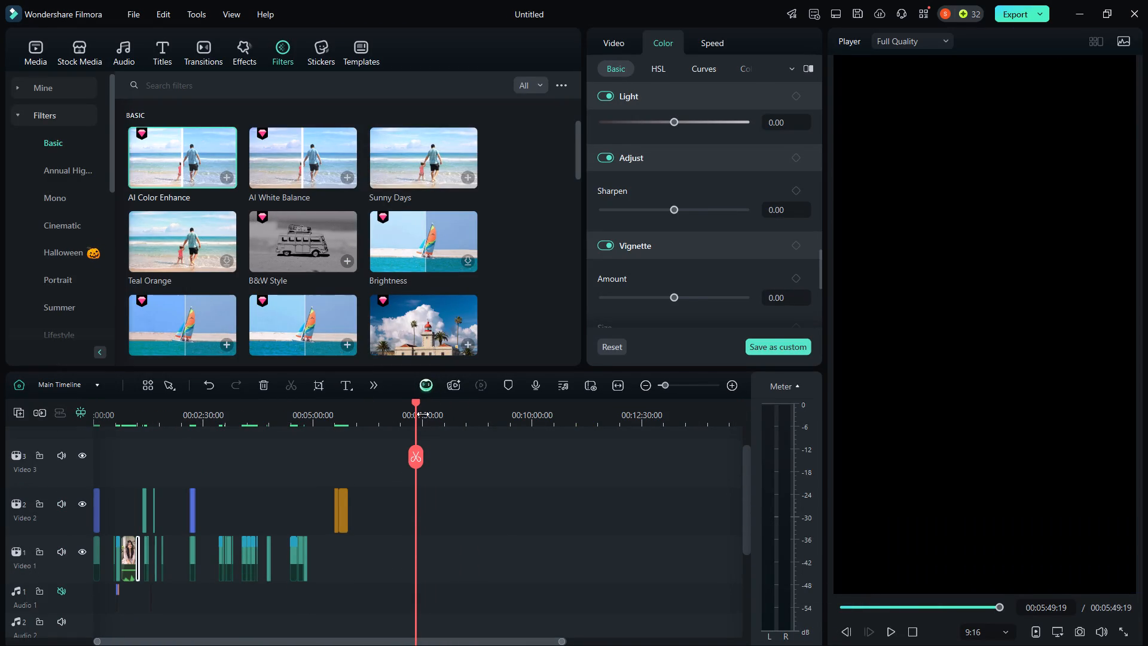
pyautogui.moveTo(417, 414); pyautogui.dragTo(391, 416)
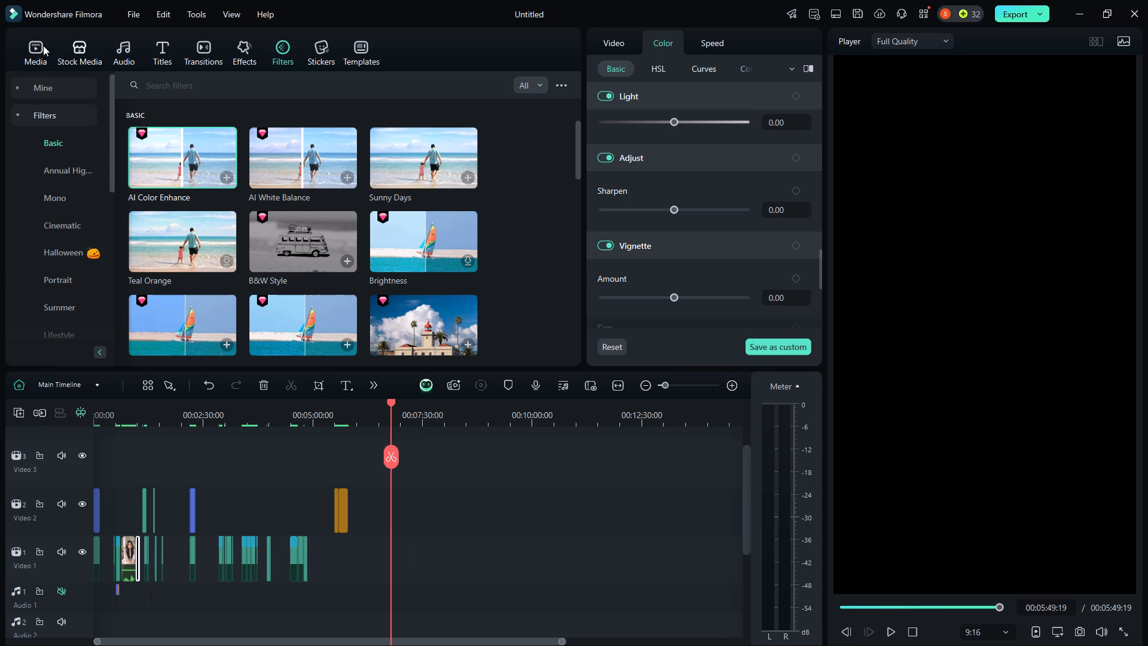
# Create a new folder in the project media.
pyautogui.click(41, 44)
pyautogui.scroll(-2, 457, 287)
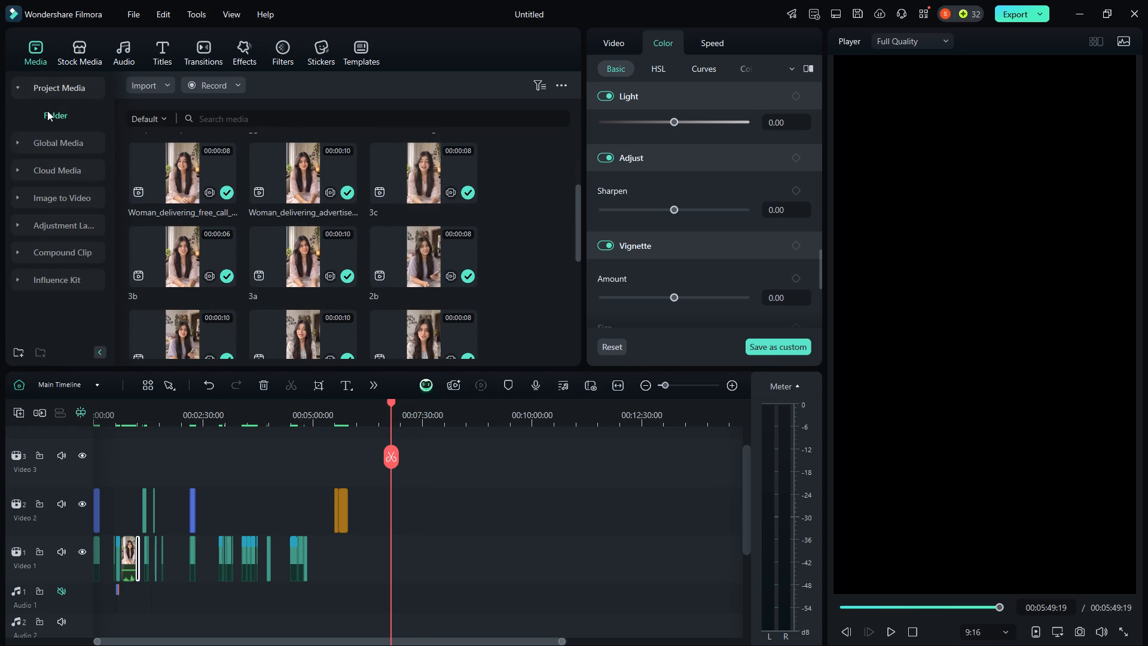
pyautogui.rightClick(49, 117)
pyautogui.click(101, 147)
# Import the three downloaded Woman videos from the Desktop into the new media folder.
pyautogui.click(336, 245)
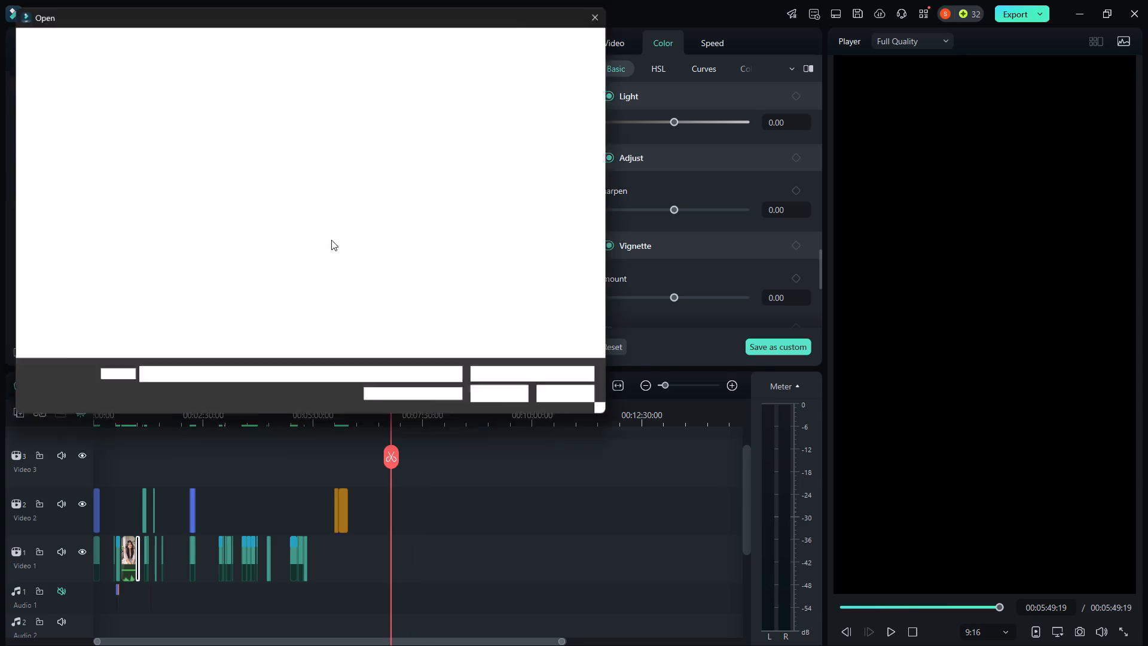
pyautogui.moveTo(577, 321); pyautogui.dragTo(415, 230)
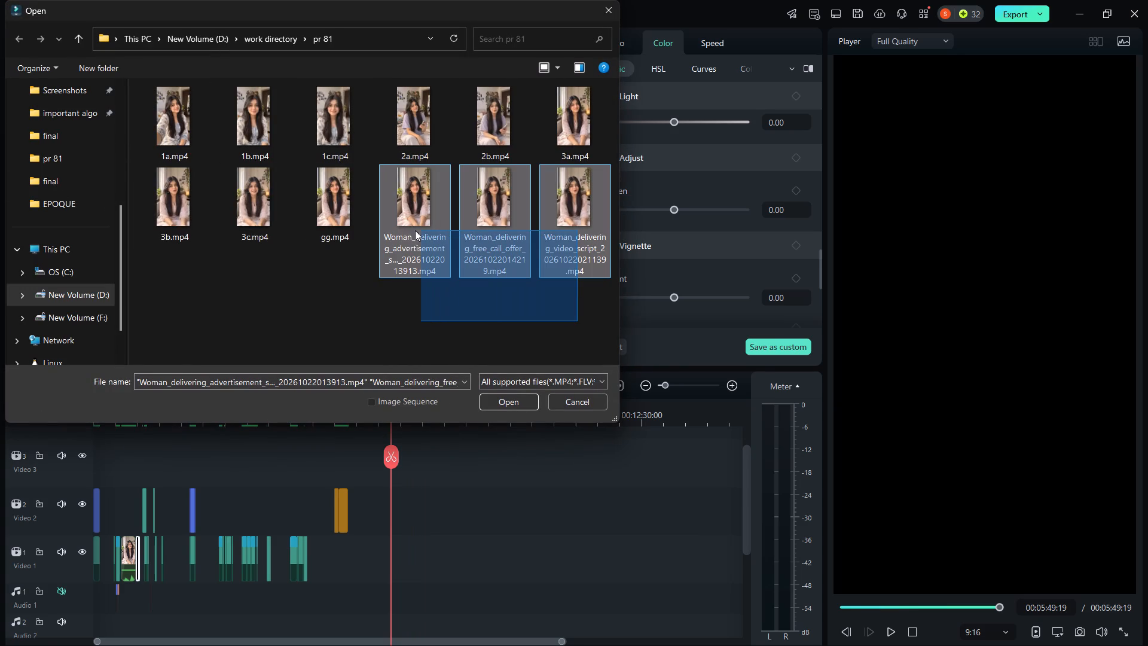
pyautogui.moveTo(415, 230); pyautogui.dragTo(553, 295)
pyautogui.scroll(4, 63, 246)
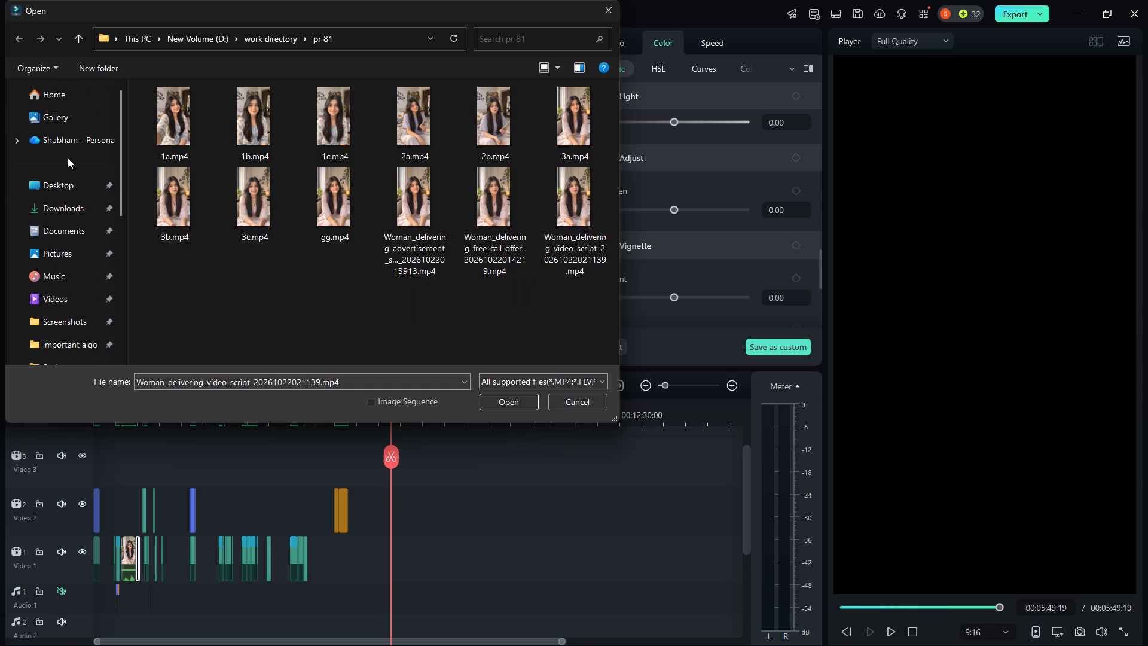
pyautogui.click(66, 190)
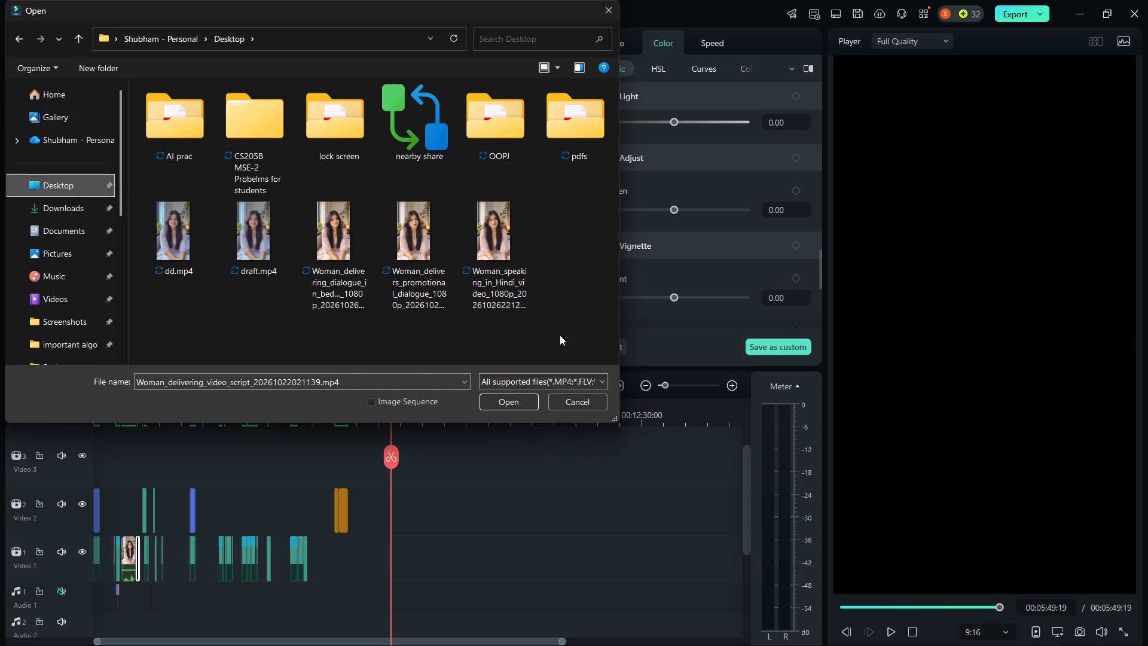
pyautogui.moveTo(575, 307); pyautogui.dragTo(356, 259)
pyautogui.click(514, 402)
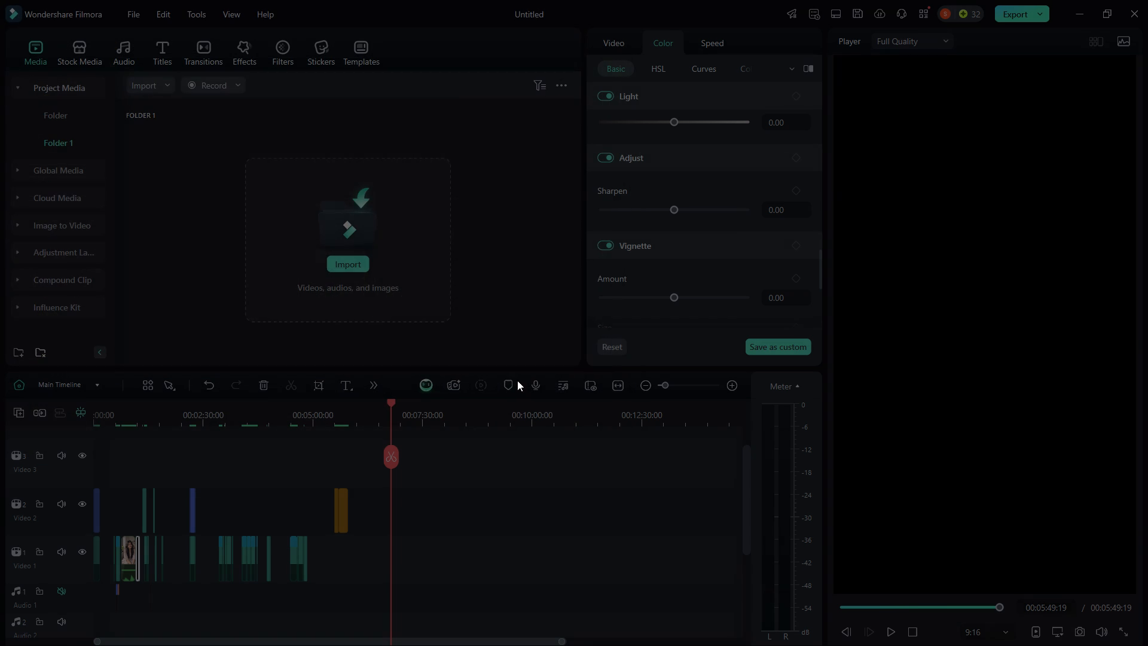
pyautogui.click(450, 313)
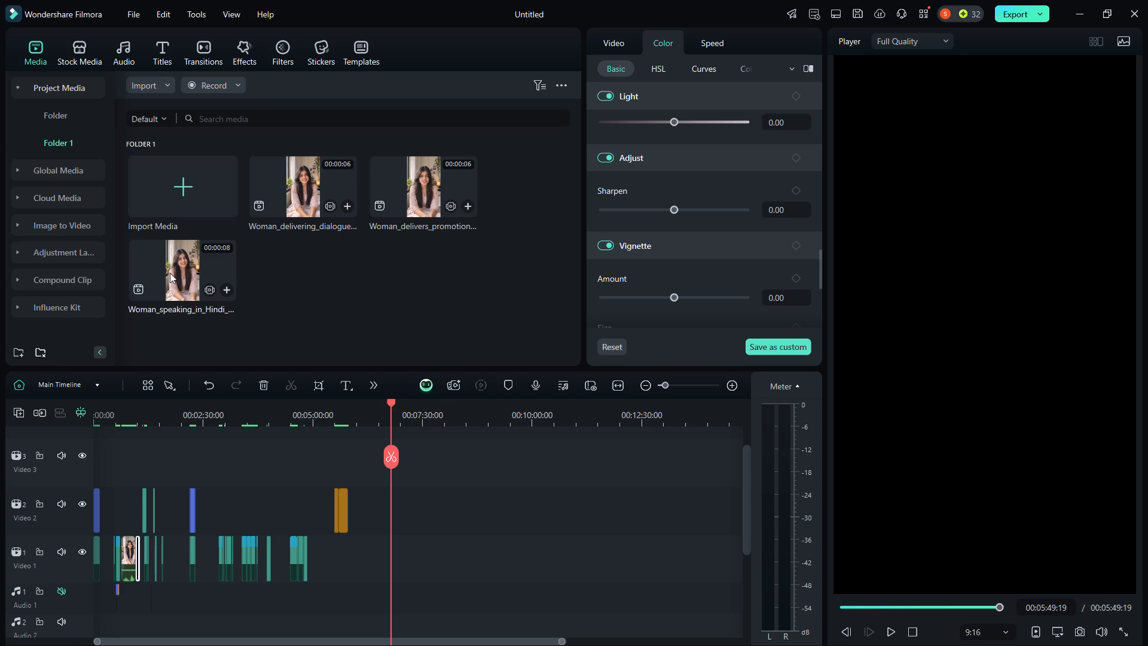
# Place the Woman_speaking_in_Hindi clip on the Video 2 track, starting at the playhead.
pyautogui.moveTo(175, 274); pyautogui.dragTo(408, 531)
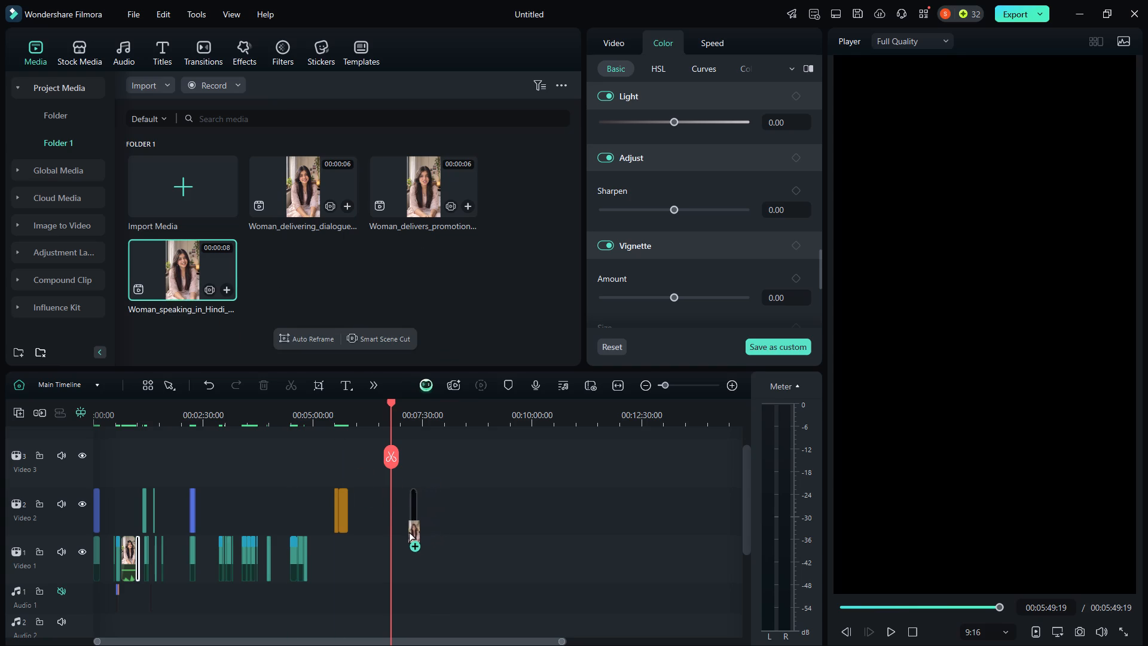
pyautogui.moveTo(408, 531); pyautogui.dragTo(397, 534)
pyautogui.keyDown('ctrl'); pyautogui.scroll(12, 428, 487); pyautogui.keyUp('ctrl')
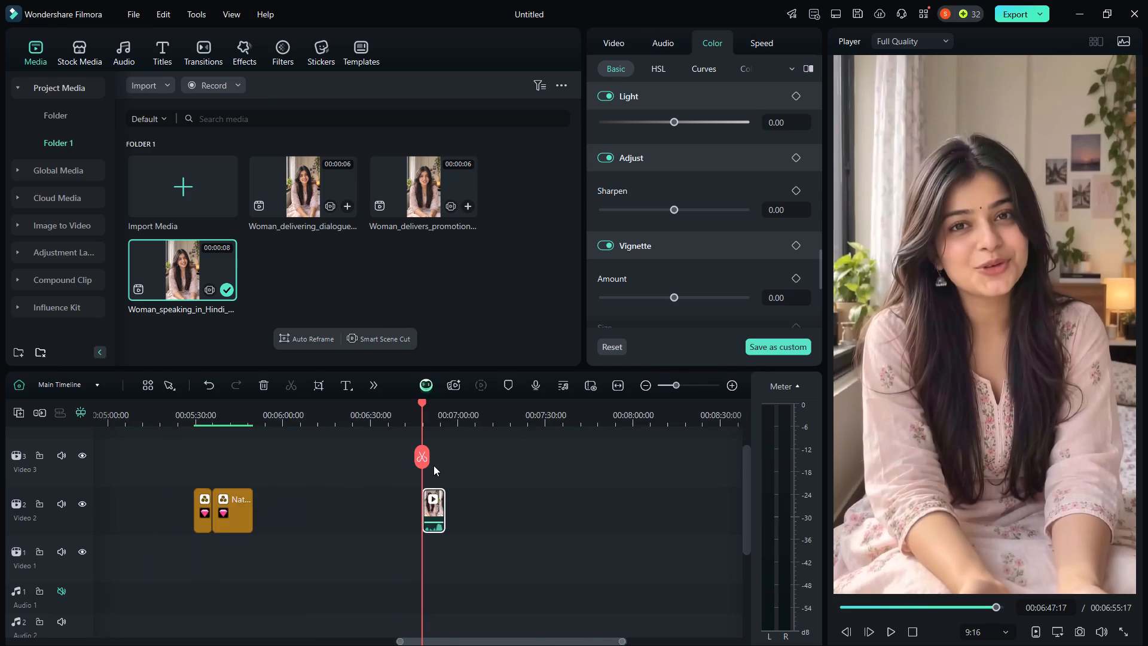
pyautogui.keyDown('ctrl'); pyautogui.scroll(16, 433, 465); pyautogui.keyUp('ctrl')
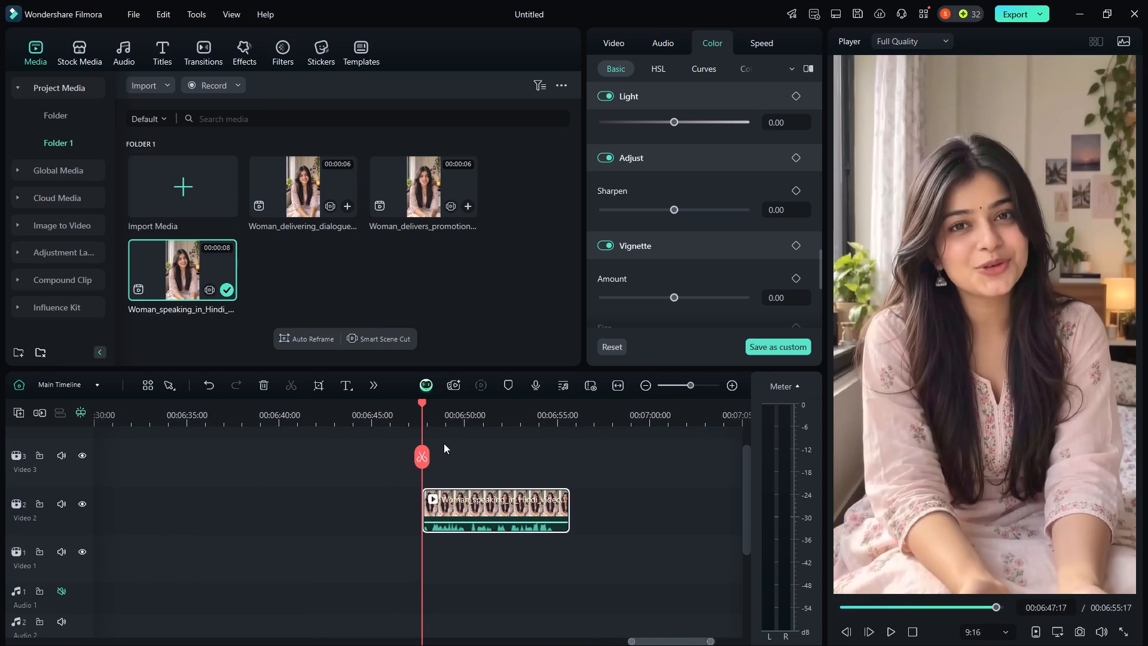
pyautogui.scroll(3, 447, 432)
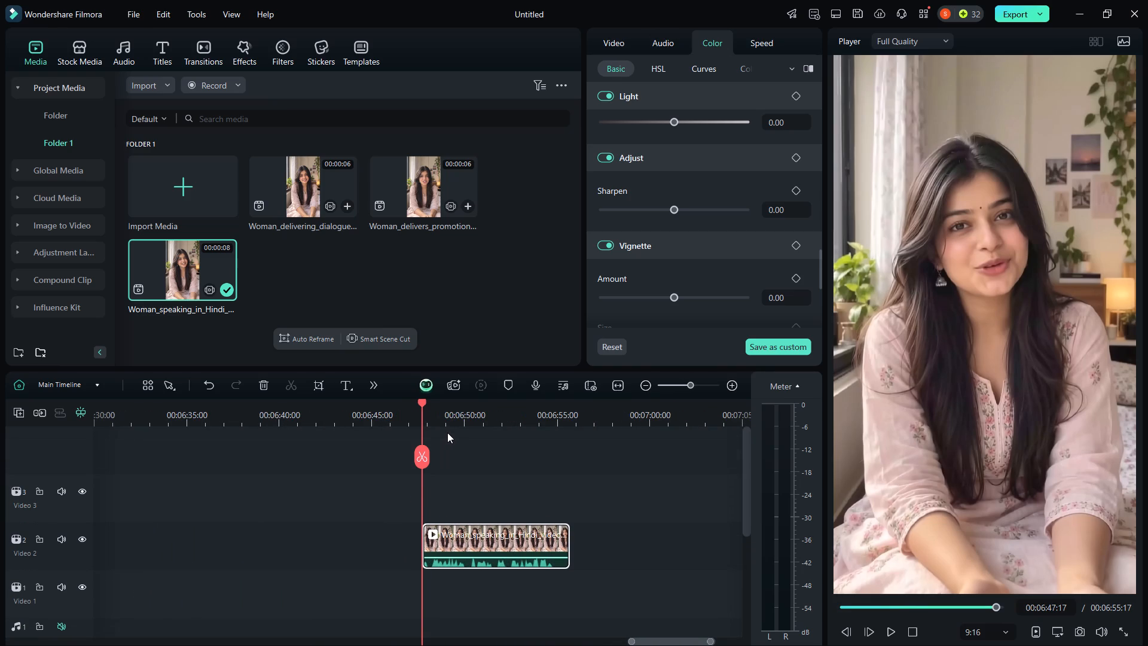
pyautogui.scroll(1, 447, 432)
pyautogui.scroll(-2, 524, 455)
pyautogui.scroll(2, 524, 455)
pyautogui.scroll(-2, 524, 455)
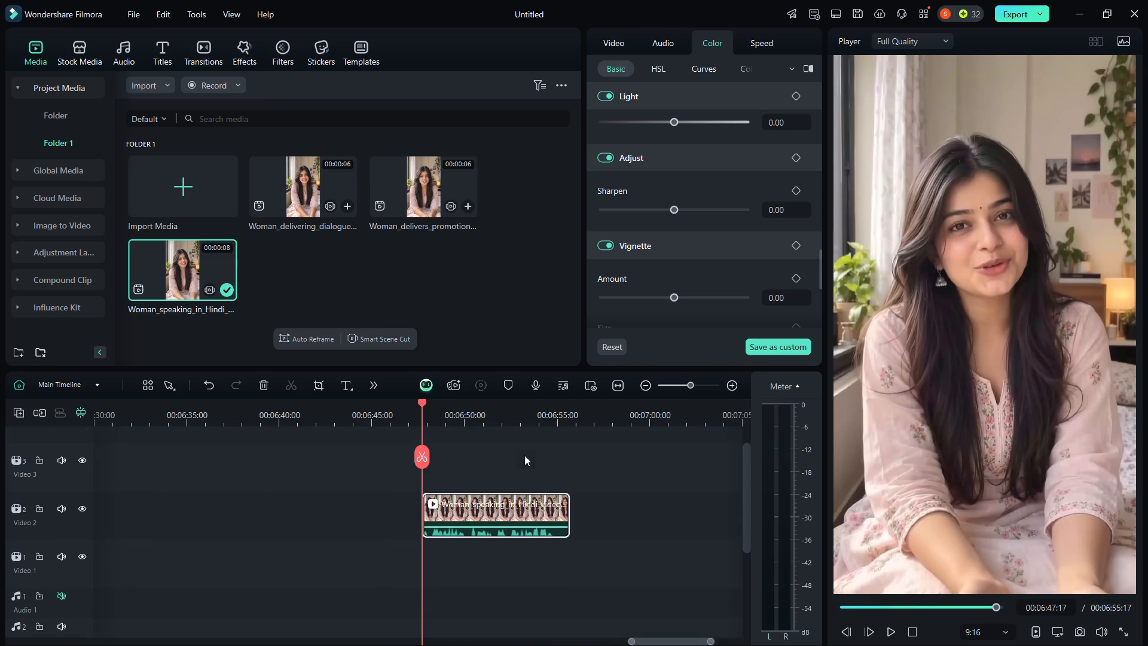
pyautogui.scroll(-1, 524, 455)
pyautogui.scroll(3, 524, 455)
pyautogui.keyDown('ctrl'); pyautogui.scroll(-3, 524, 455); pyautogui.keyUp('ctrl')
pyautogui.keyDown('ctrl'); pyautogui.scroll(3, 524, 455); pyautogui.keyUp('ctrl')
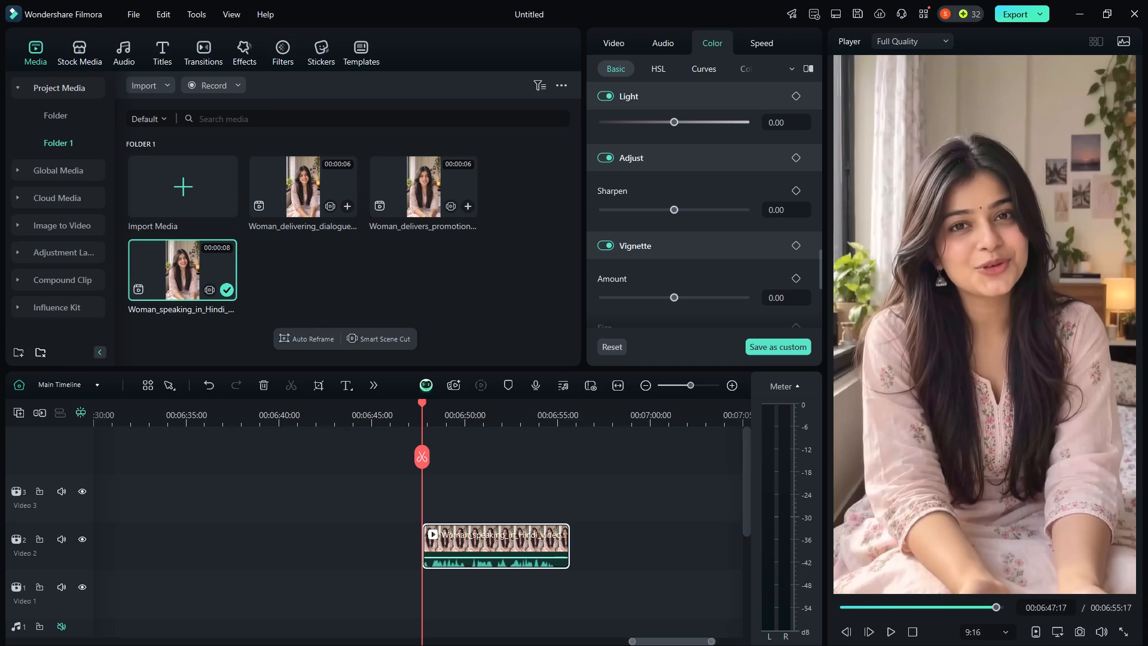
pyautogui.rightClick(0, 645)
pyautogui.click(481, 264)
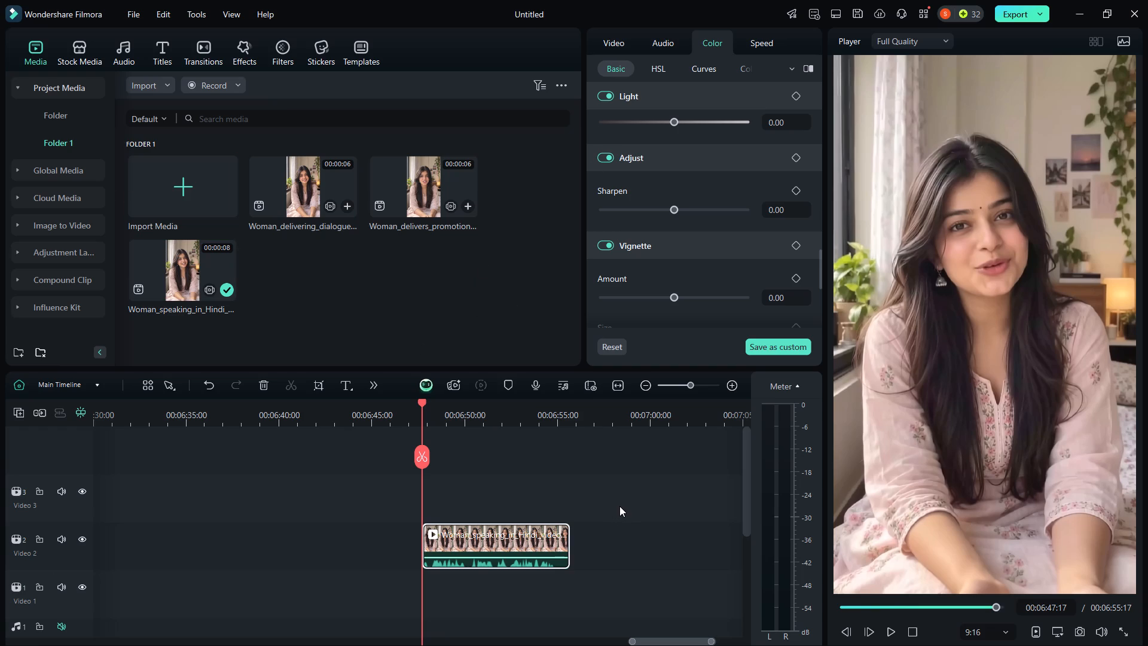
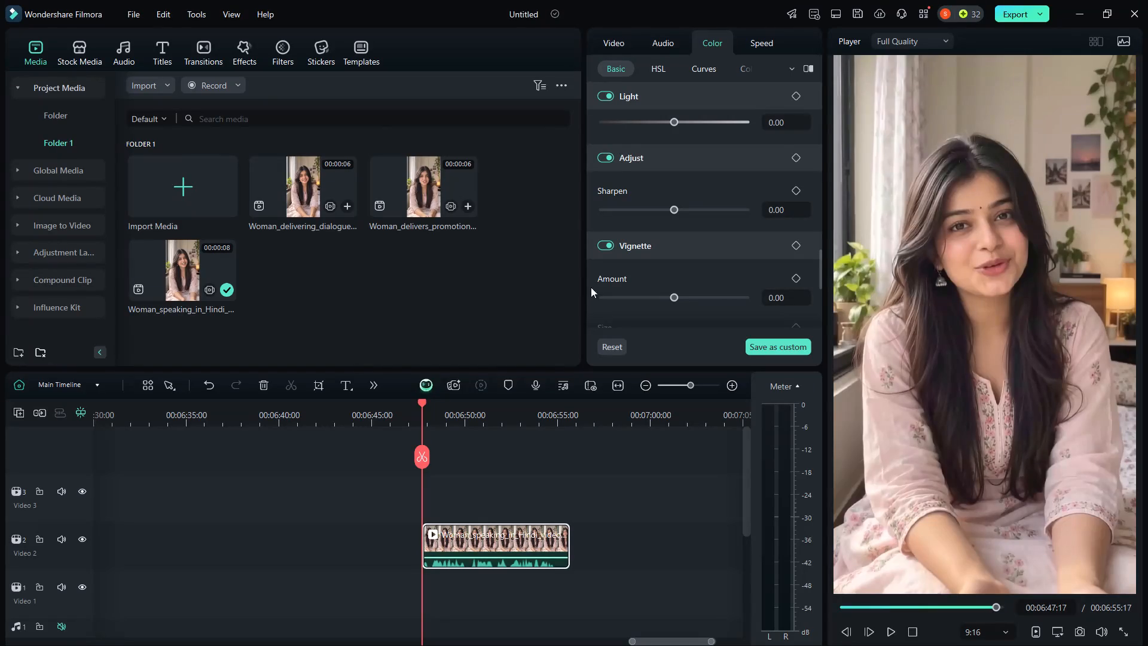
# Place the playhead on the first frame of the Woman_speaking_in_Hindi clip, at 00:06:47:17.
pyautogui.click(422, 407)
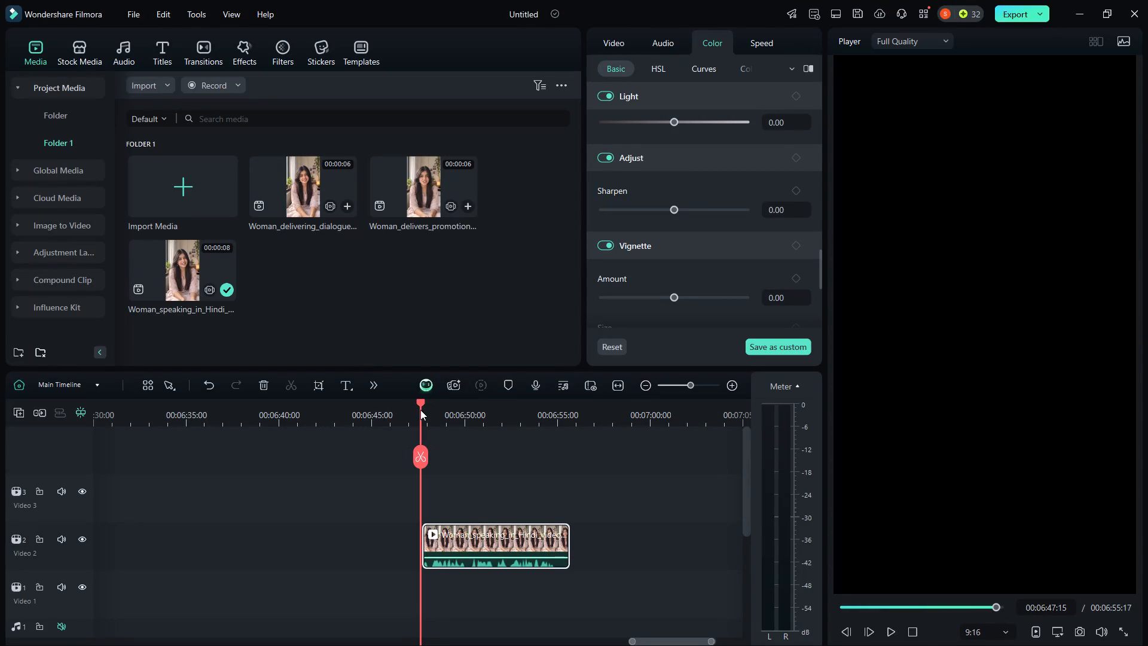
pyautogui.press('Right')
pyautogui.press('Right')
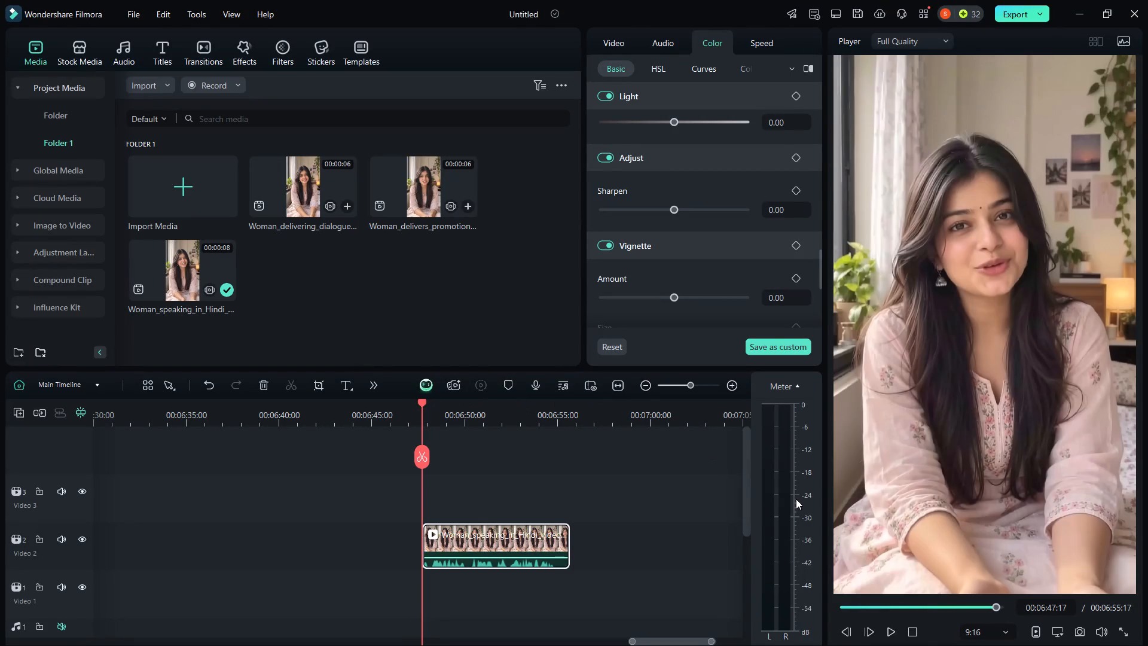
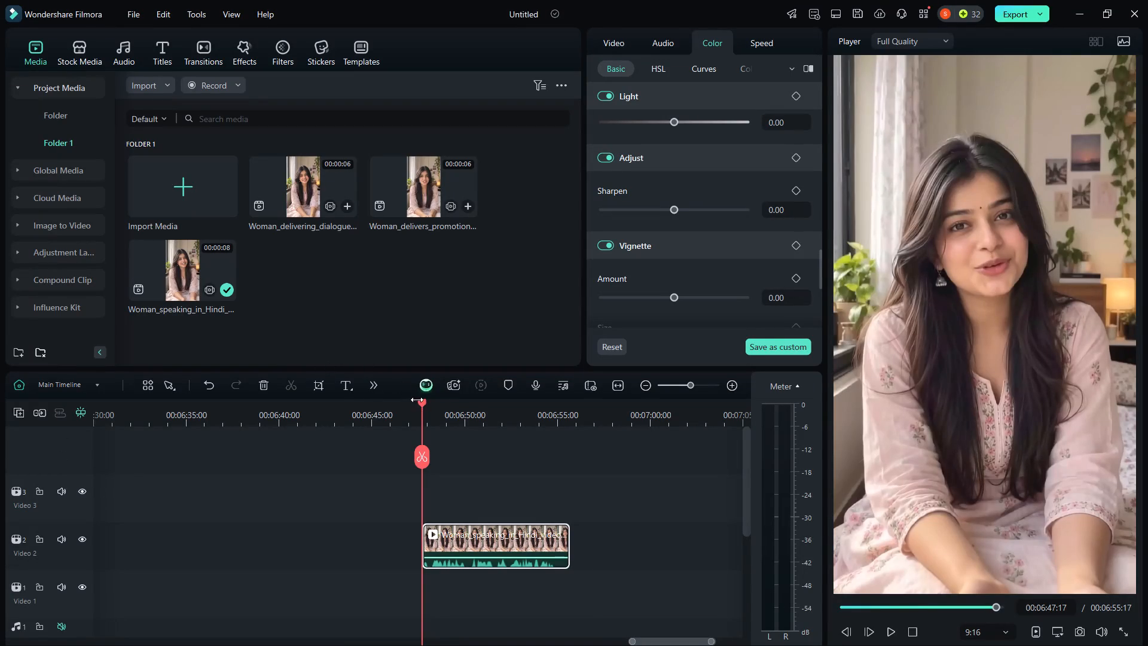
# Play back the opening of the Woman_speaking_in_Hindi clip from its first frame at 00:06:47:17.
pyautogui.moveTo(422, 409); pyautogui.dragTo(423, 440)
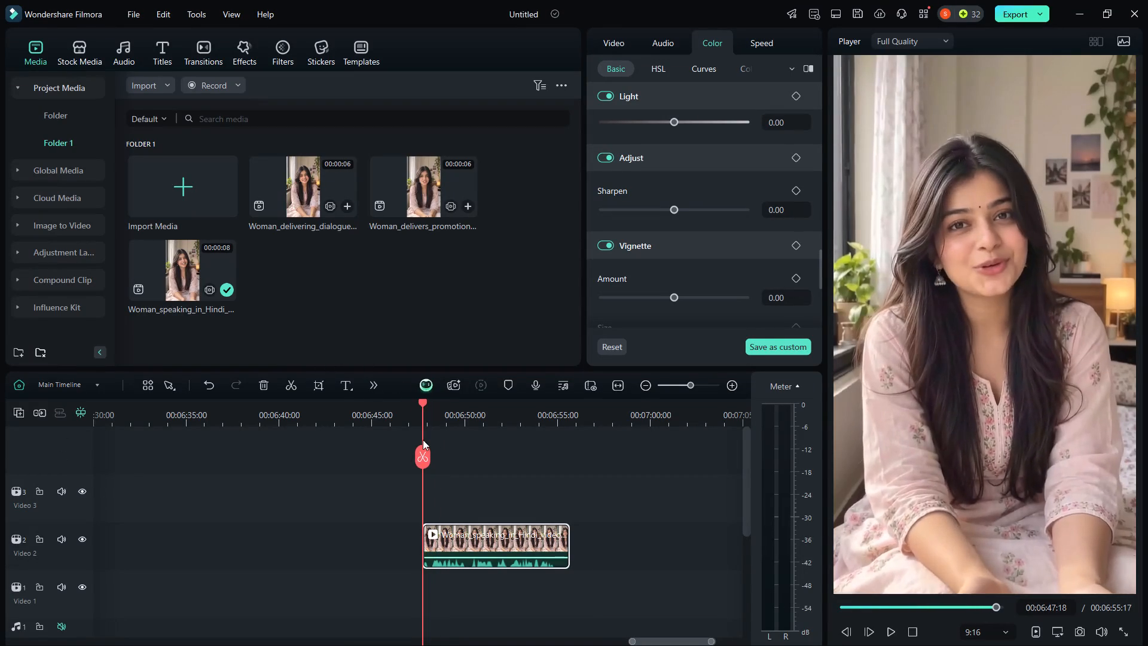
pyautogui.moveTo(423, 440); pyautogui.dragTo(420, 441)
pyautogui.press('Right')
pyautogui.press('Right')
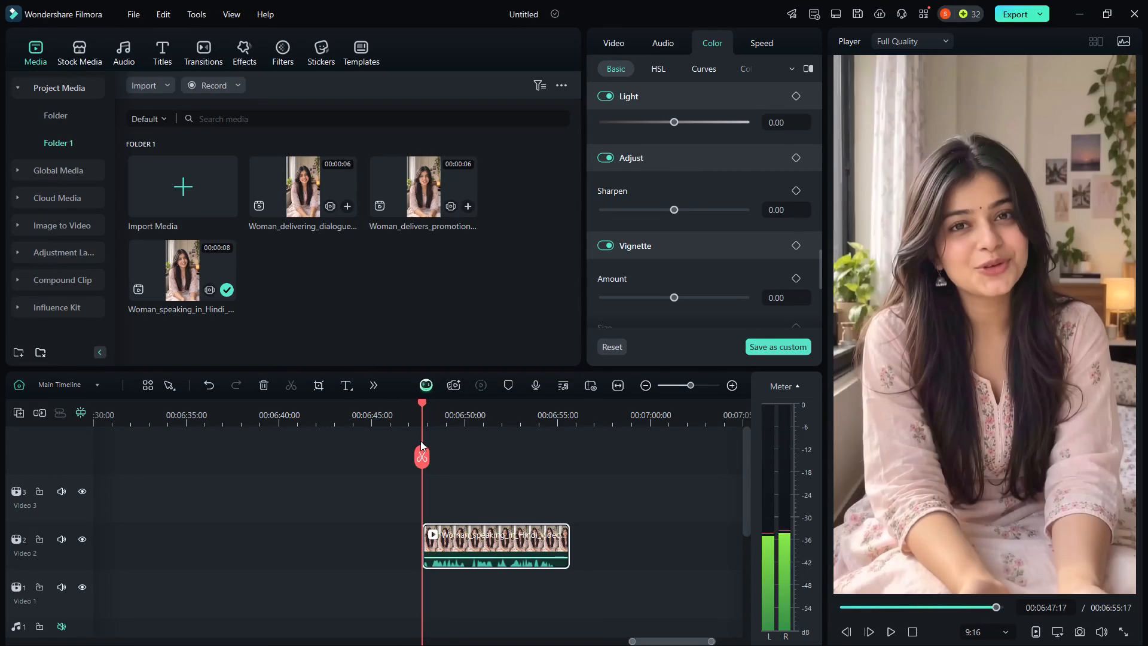
pyautogui.press('Left')
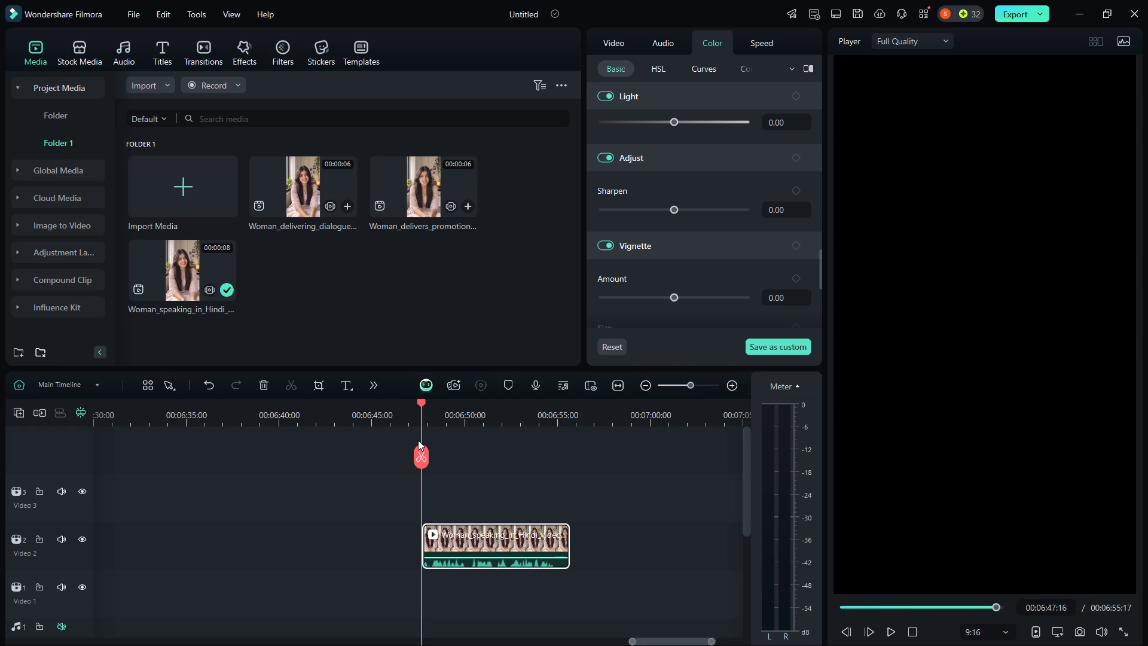
pyautogui.press('Right')
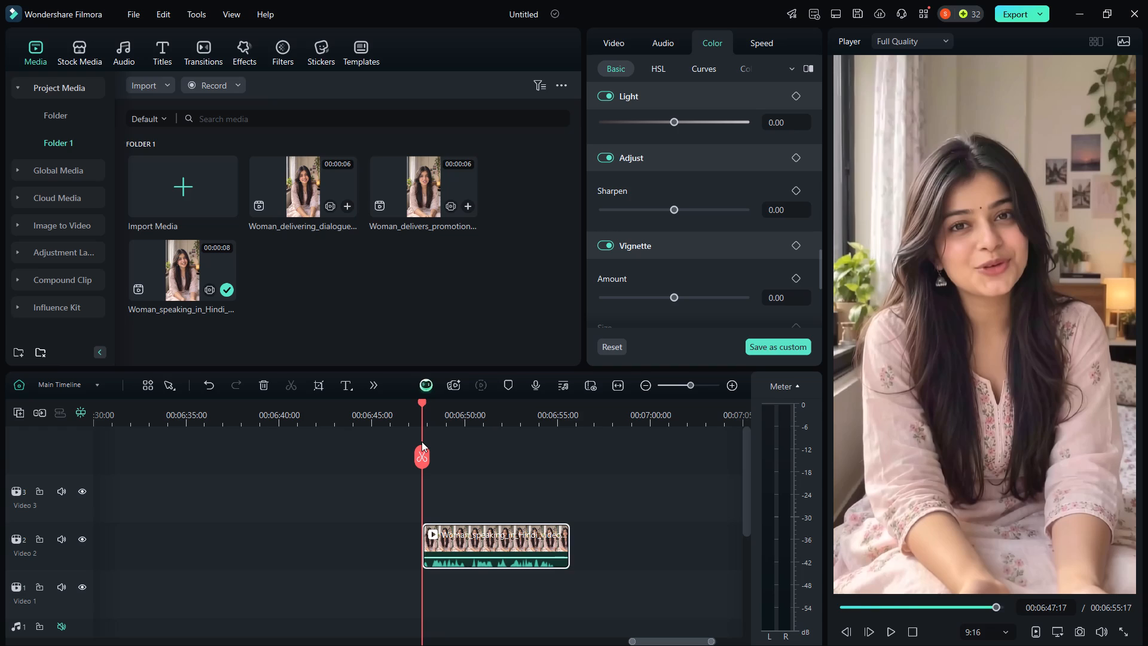
pyautogui.press('space')
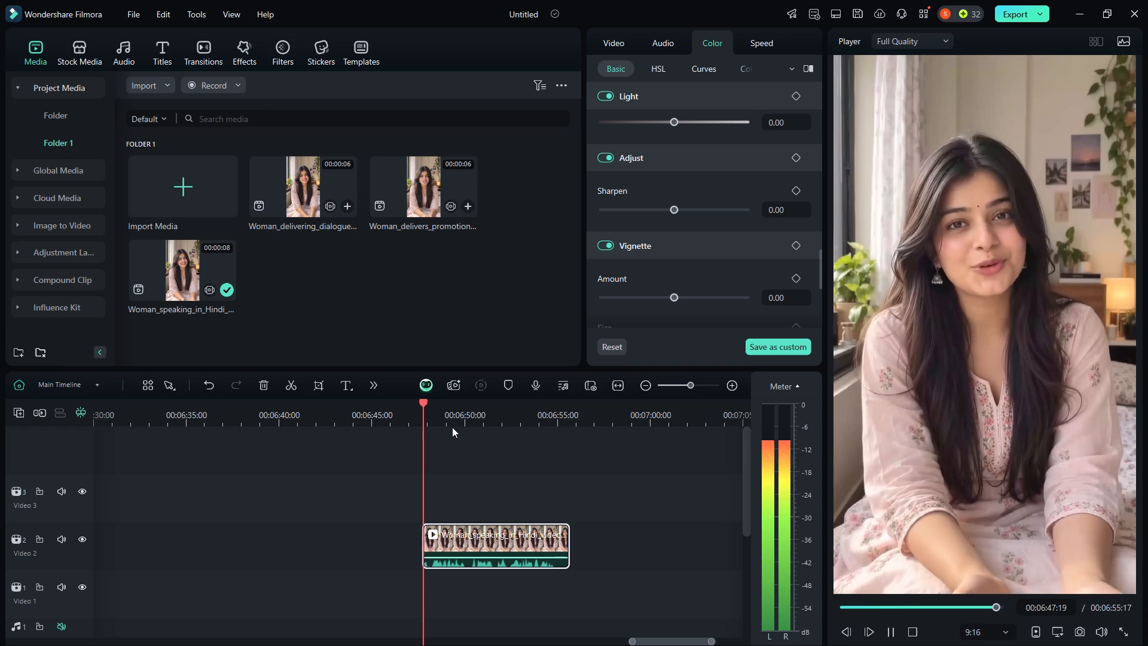
pyautogui.press('space')
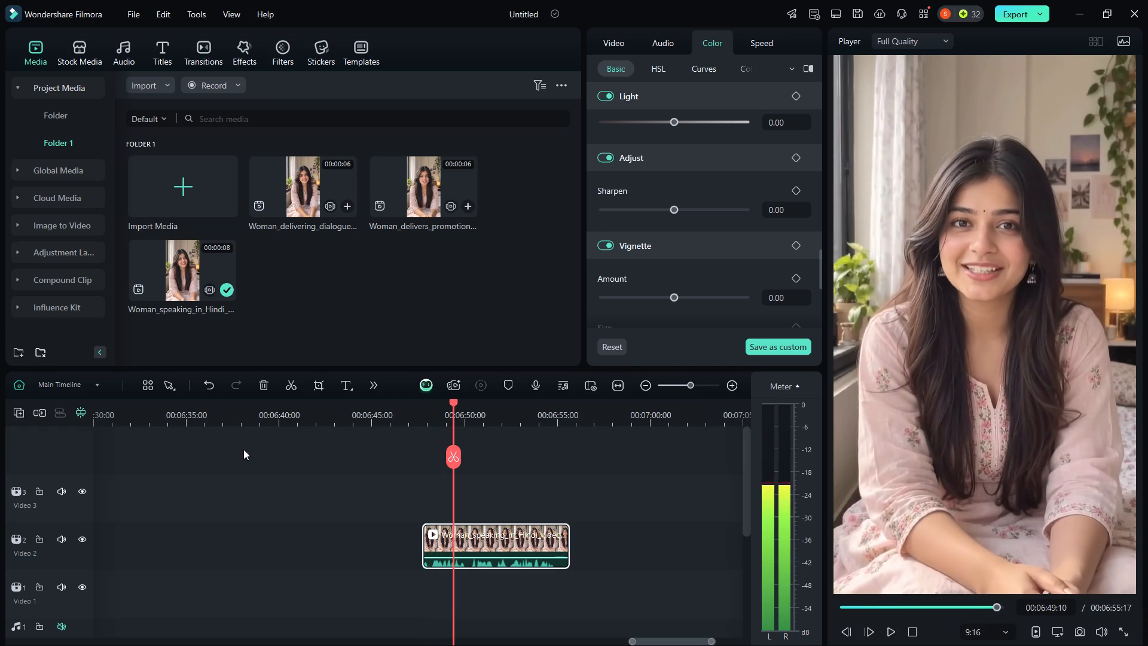
# Preview the Woman_delivering_dialogue and Woman_delivers_promotion source videos in Folder 1.
pyautogui.doubleClick(309, 197)
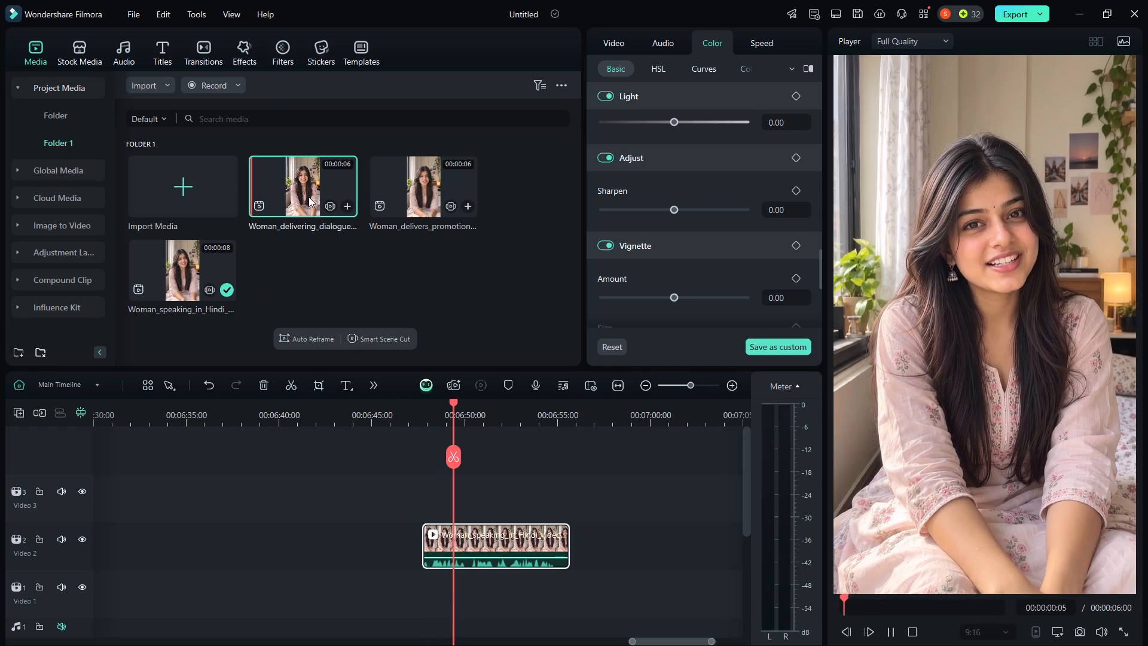
pyautogui.press('space')
pyautogui.press('space')
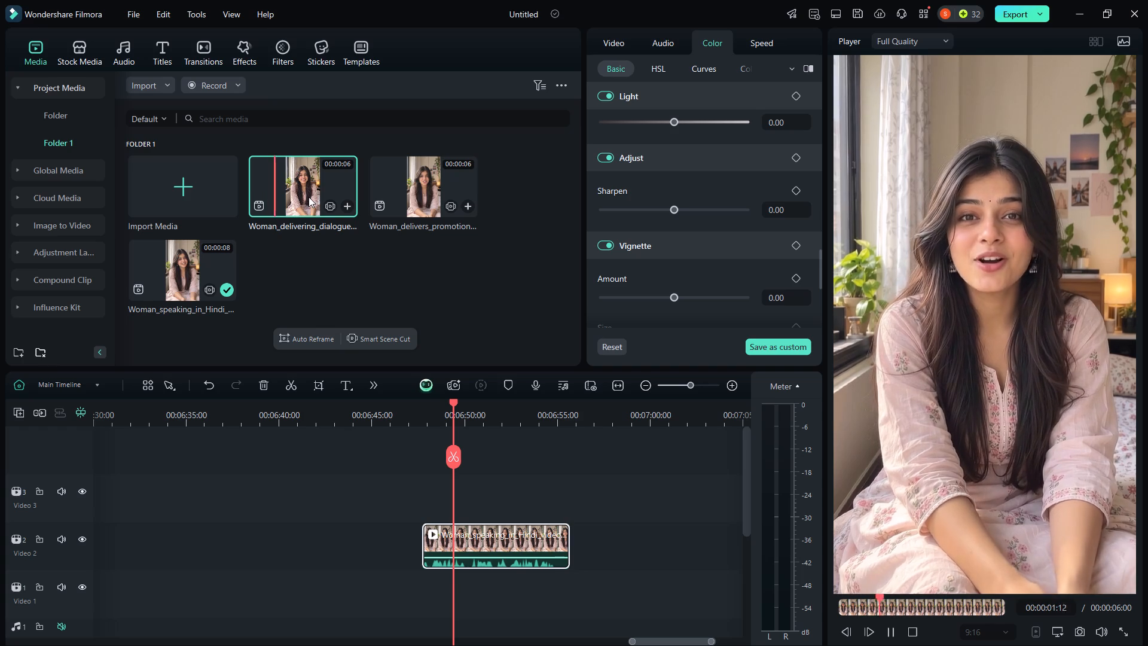
pyautogui.doubleClick(420, 205)
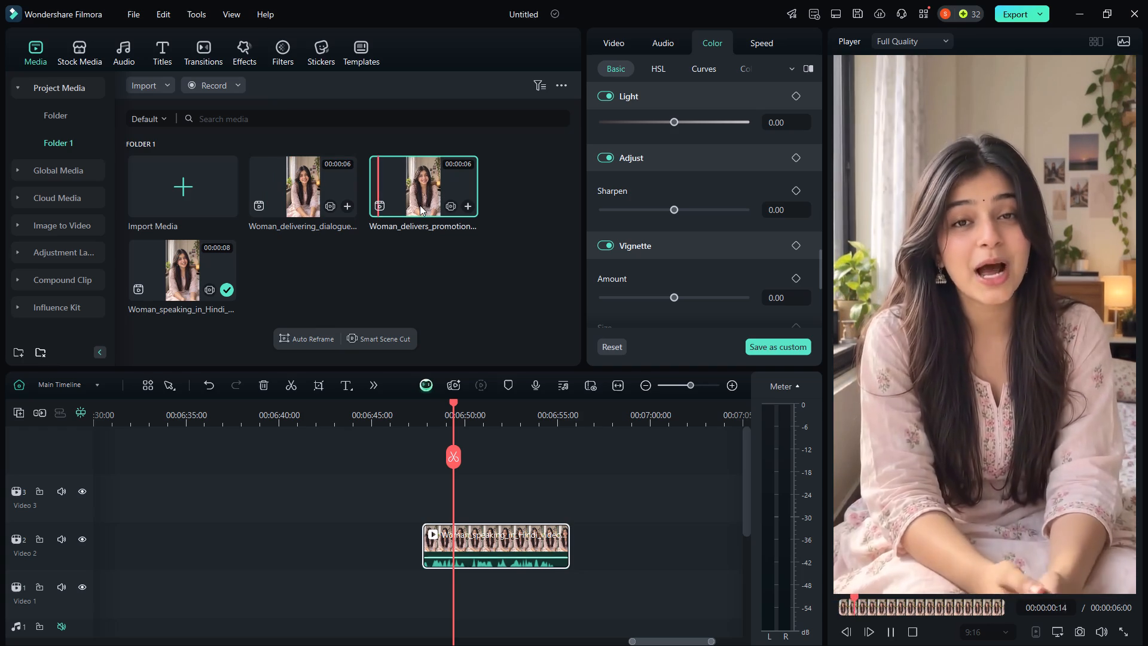
pyautogui.press('space')
# Place the Woman_delivers_promotion clip on Video 2 so that it ends where the Woman_speaking_in_Hindi clip begins.
pyautogui.moveTo(411, 177); pyautogui.dragTo(579, 470)
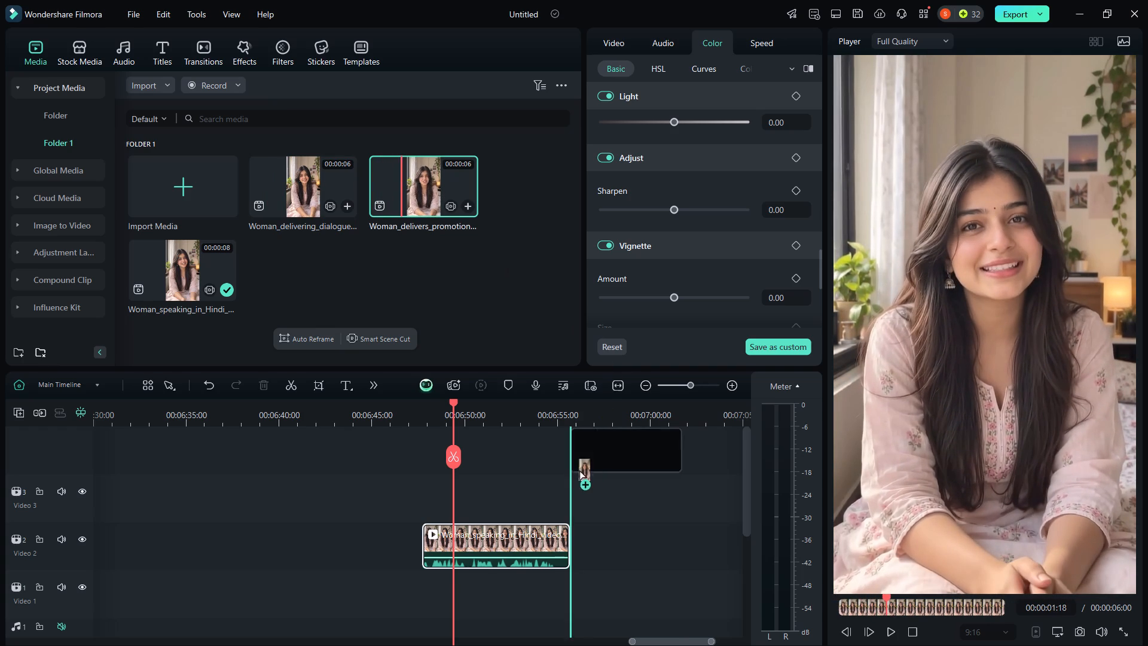
pyautogui.moveTo(579, 470); pyautogui.dragTo(304, 532)
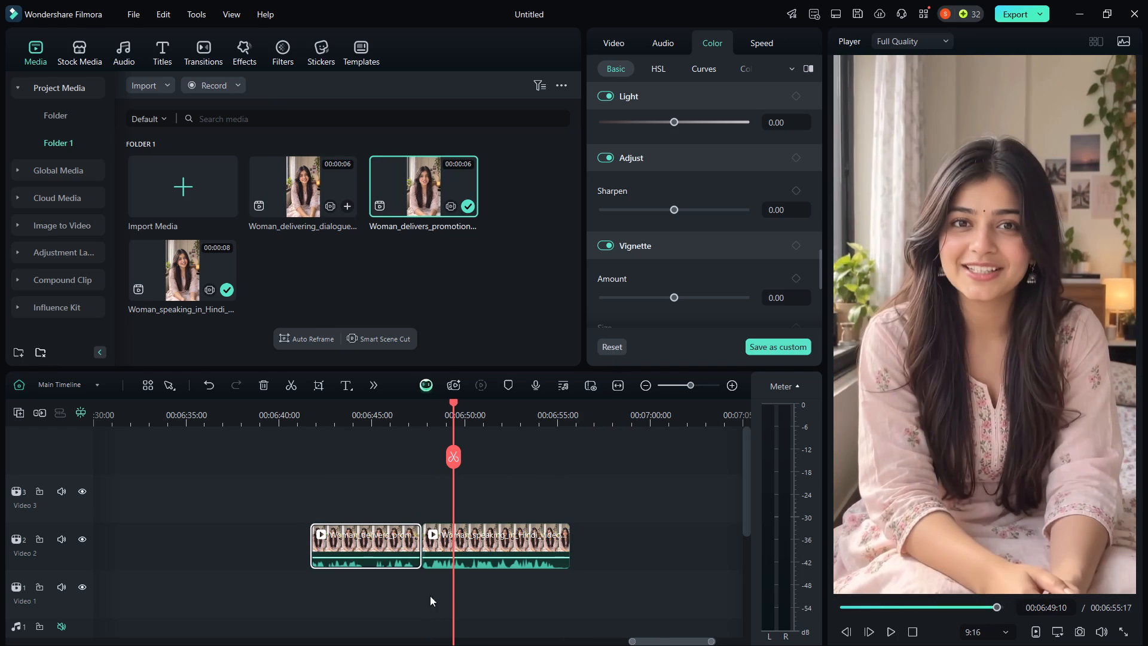
# Play the timeline from about 00:06:45 through the join between the two Video 2 clips.
pyautogui.click(373, 395)
pyautogui.click(373, 407)
pyautogui.press('space')
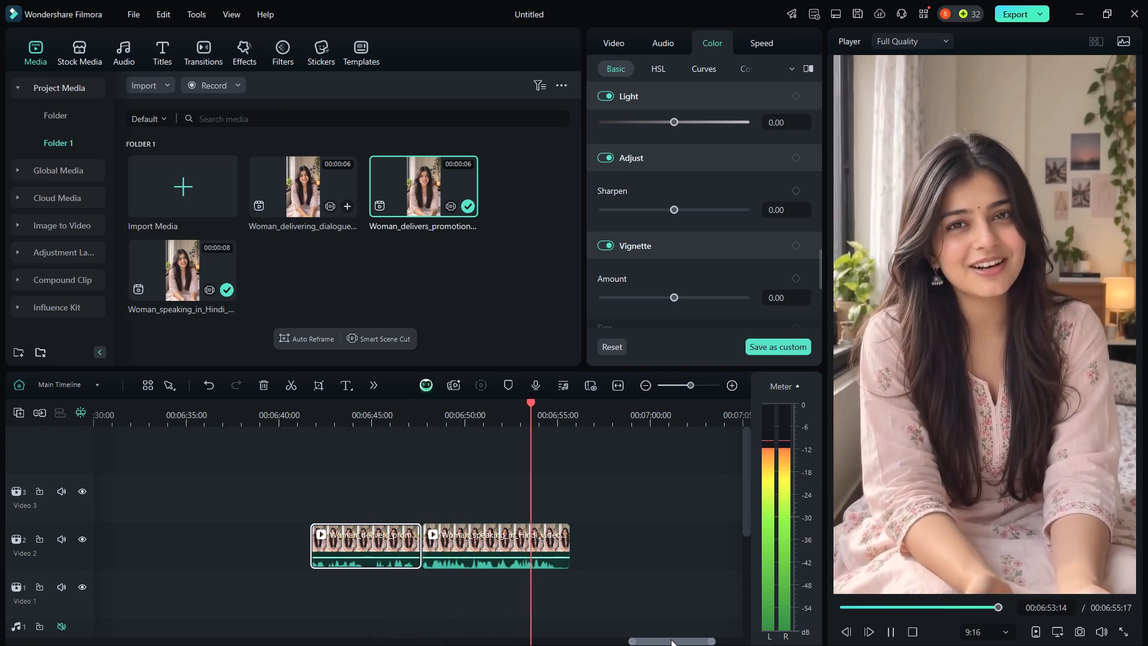
pyautogui.press('space')
# Add clip 3a from Folder to Video 1 at about 00:04:15, keeping the 1080 x 1920 24fps project settings.
pyautogui.moveTo(671, 639); pyautogui.dragTo(632, 642)
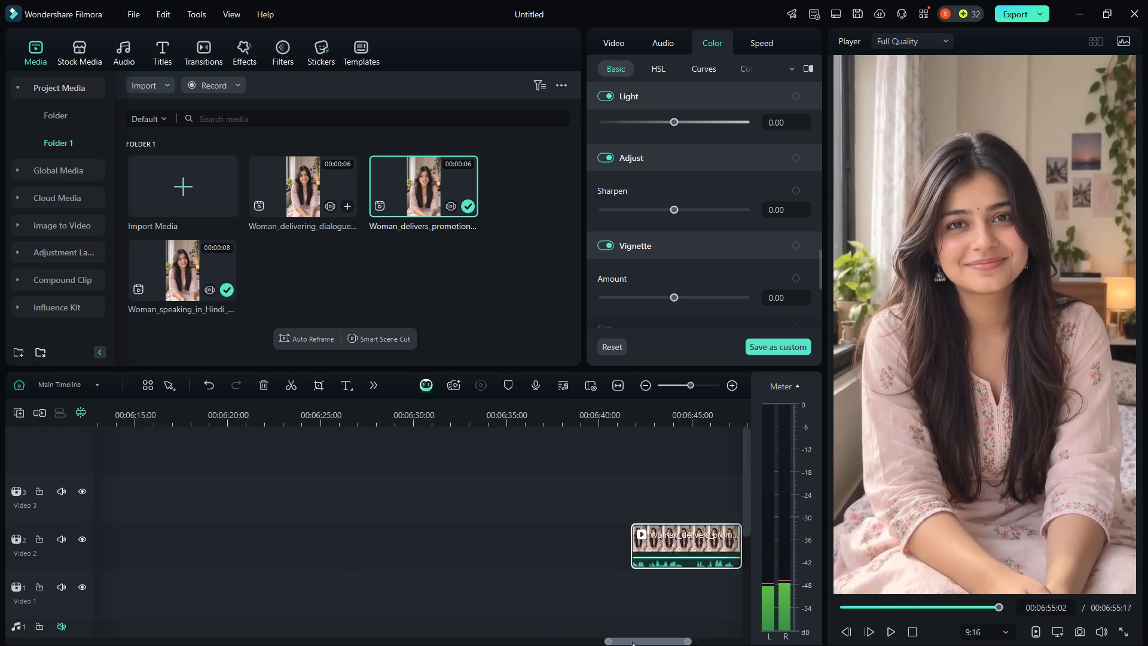
pyautogui.moveTo(632, 642); pyautogui.dragTo(329, 645)
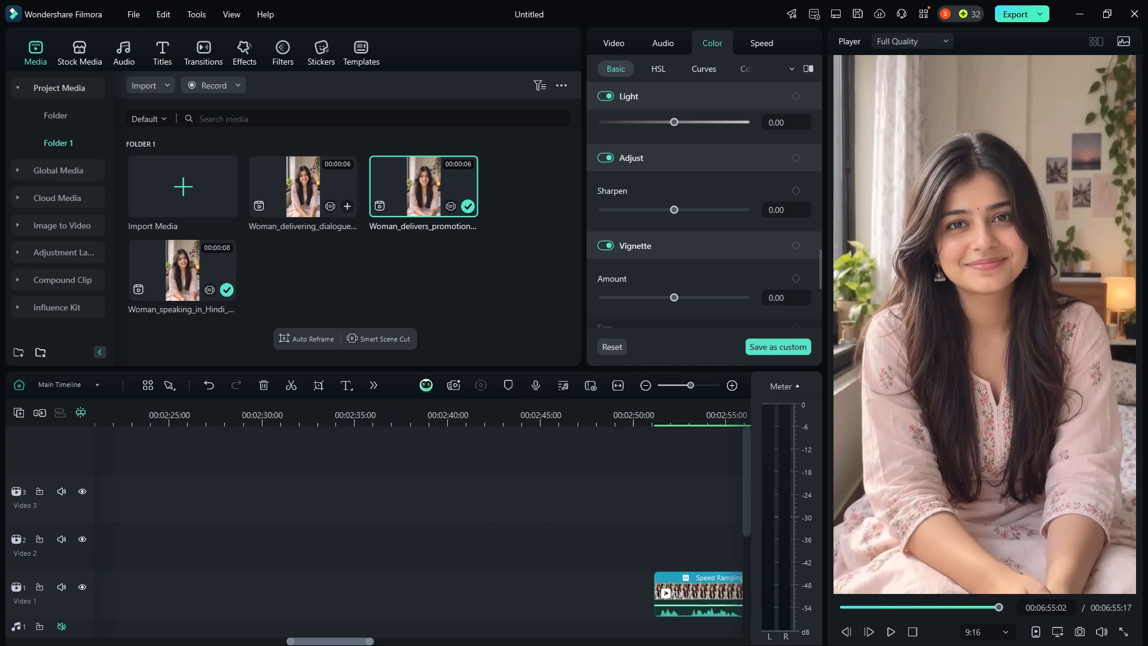
pyautogui.moveTo(329, 645); pyautogui.dragTo(459, 634)
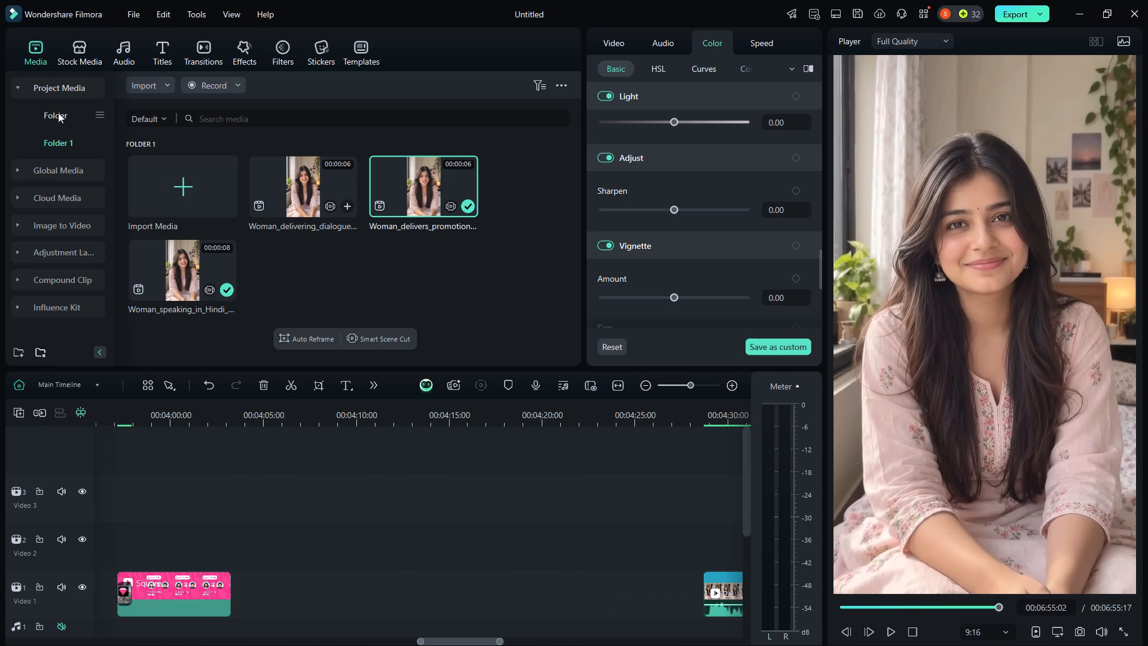
pyautogui.click(58, 112)
pyautogui.scroll(-3, 215, 233)
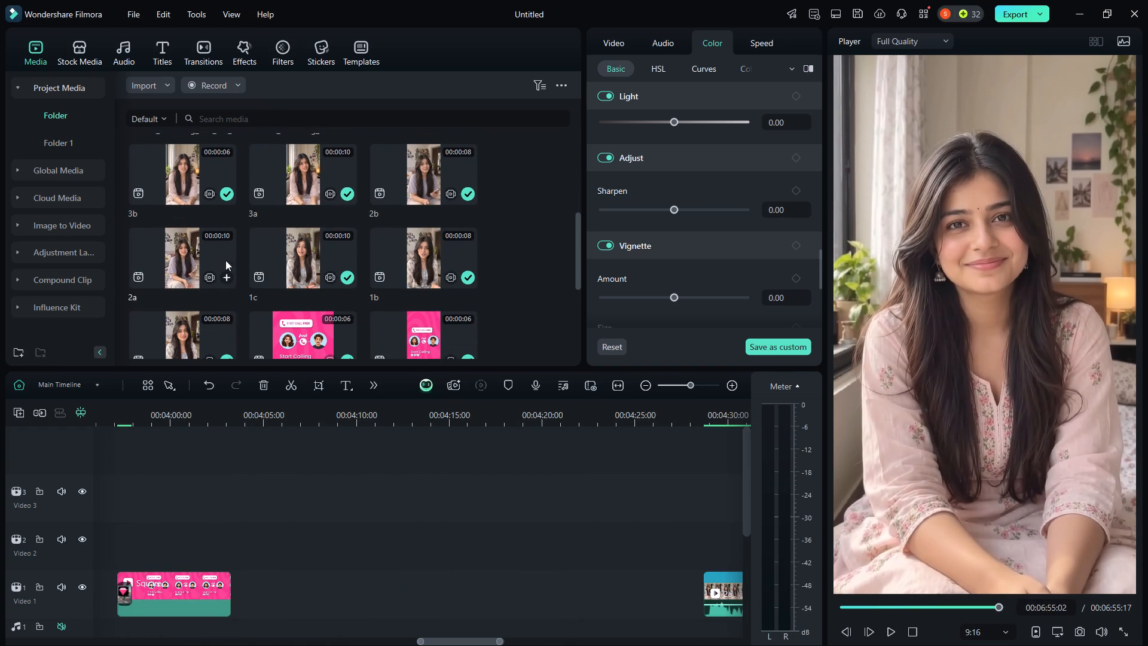
pyautogui.moveTo(313, 176); pyautogui.dragTo(464, 526)
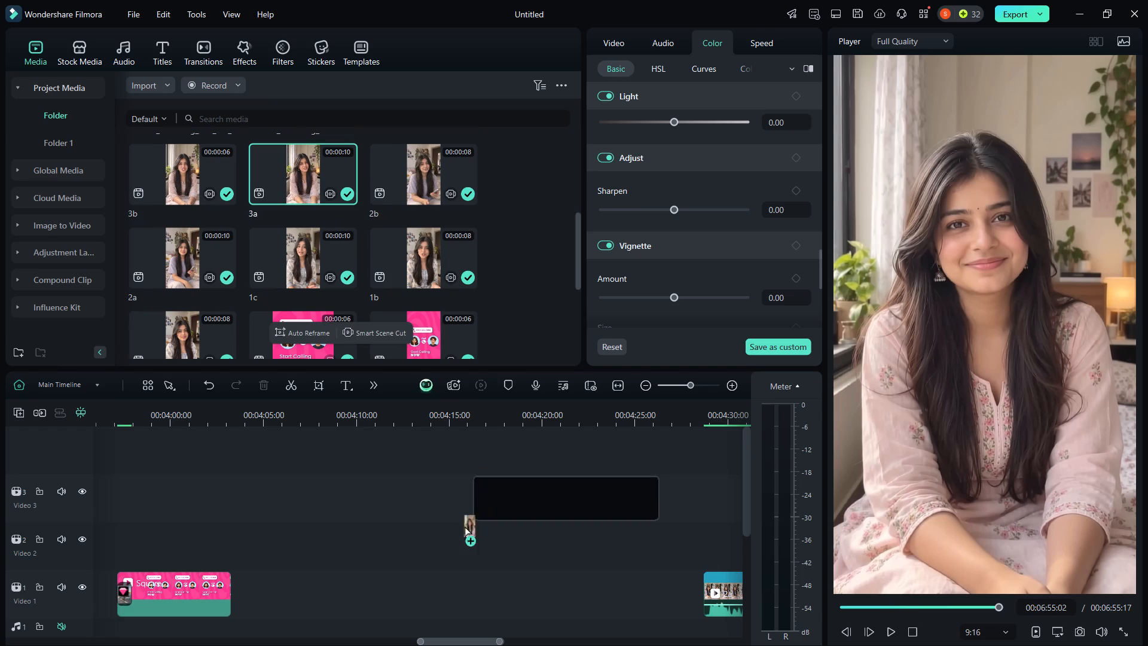
pyautogui.moveTo(464, 526); pyautogui.dragTo(451, 614)
pyautogui.click(646, 349)
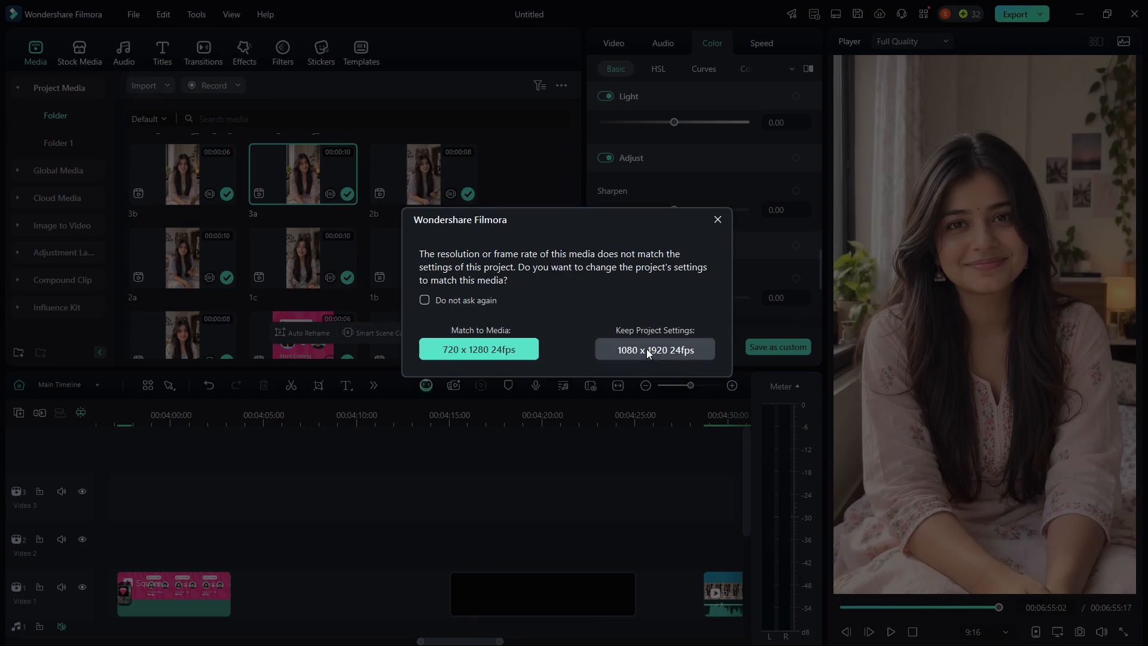
pyautogui.click(442, 398)
pyautogui.click(460, 416)
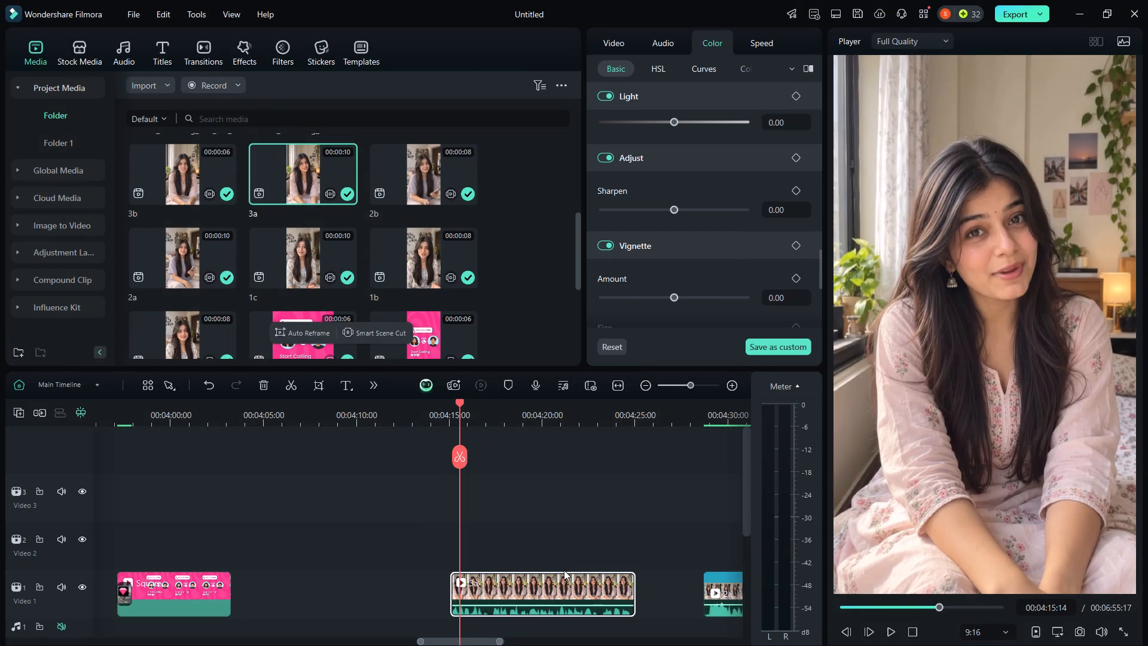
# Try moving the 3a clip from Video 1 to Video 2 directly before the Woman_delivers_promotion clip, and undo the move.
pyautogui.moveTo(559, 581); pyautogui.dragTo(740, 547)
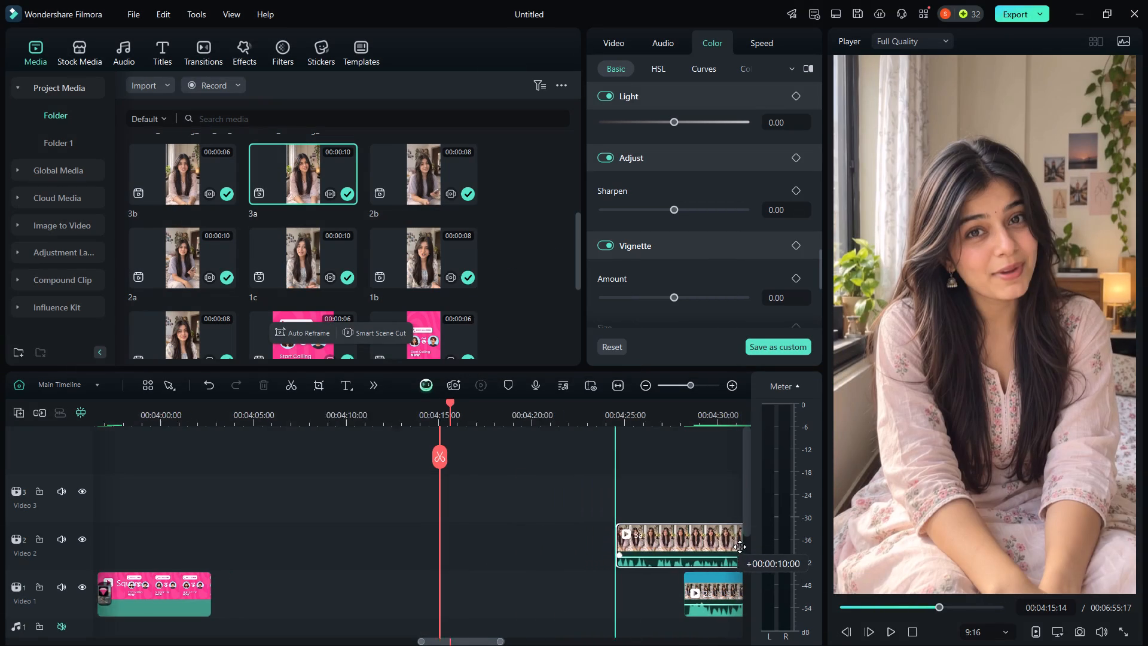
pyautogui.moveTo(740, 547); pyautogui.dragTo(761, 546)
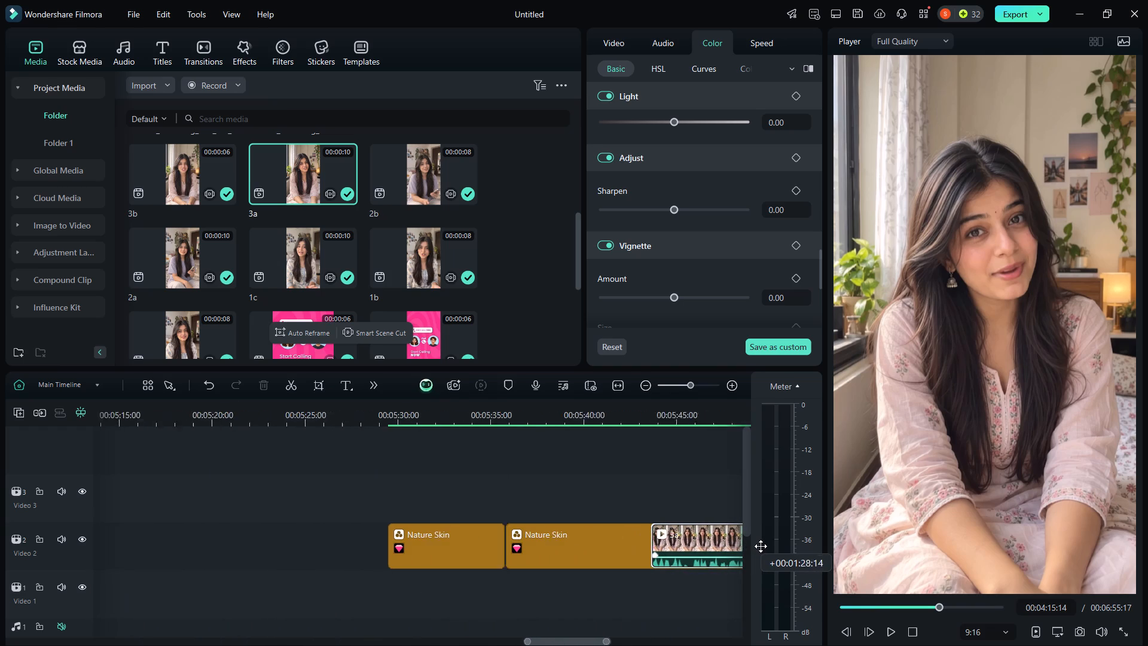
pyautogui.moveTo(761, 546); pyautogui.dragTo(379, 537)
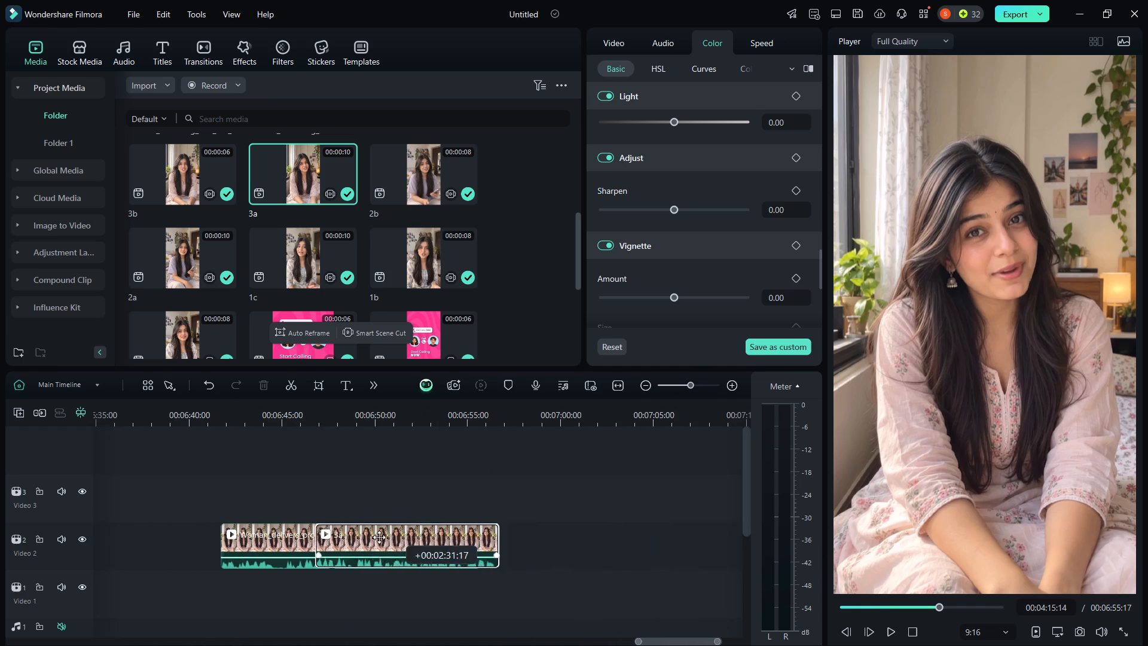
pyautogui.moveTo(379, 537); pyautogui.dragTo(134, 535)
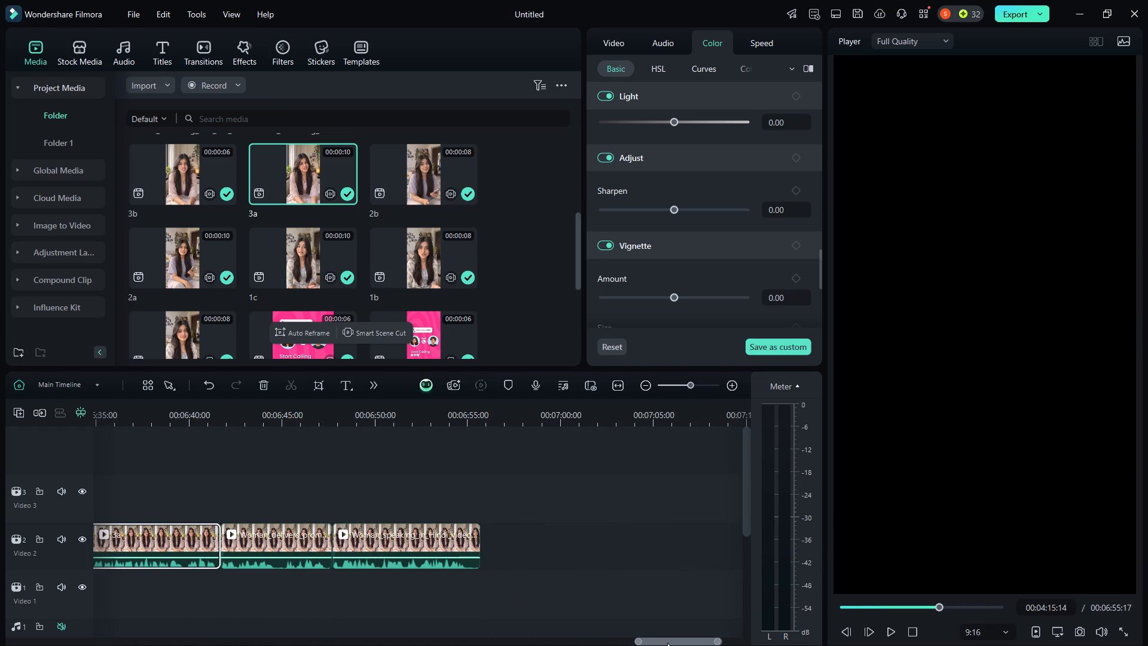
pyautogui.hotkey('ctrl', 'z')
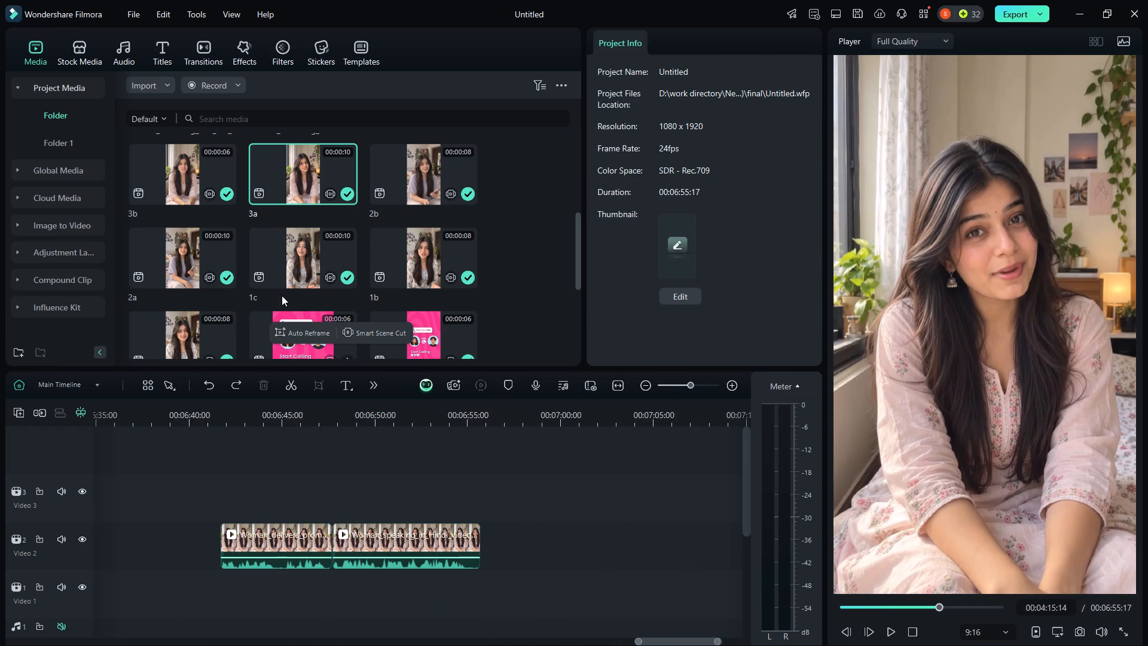
# Add another copy of 3a to Video 2 directly before the Woman_delivers_promotion clip, keeping the 1080 x 1920 24fps project settings.
pyautogui.moveTo(313, 165); pyautogui.dragTo(407, 549)
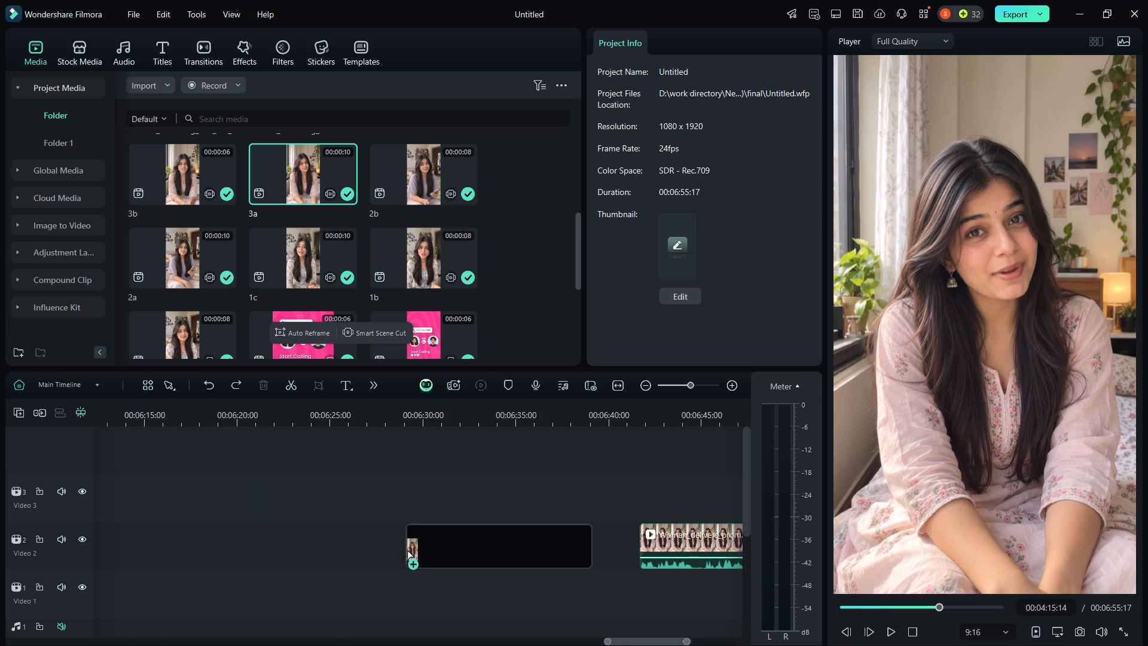
pyautogui.moveTo(407, 549); pyautogui.dragTo(456, 559)
pyautogui.click(659, 355)
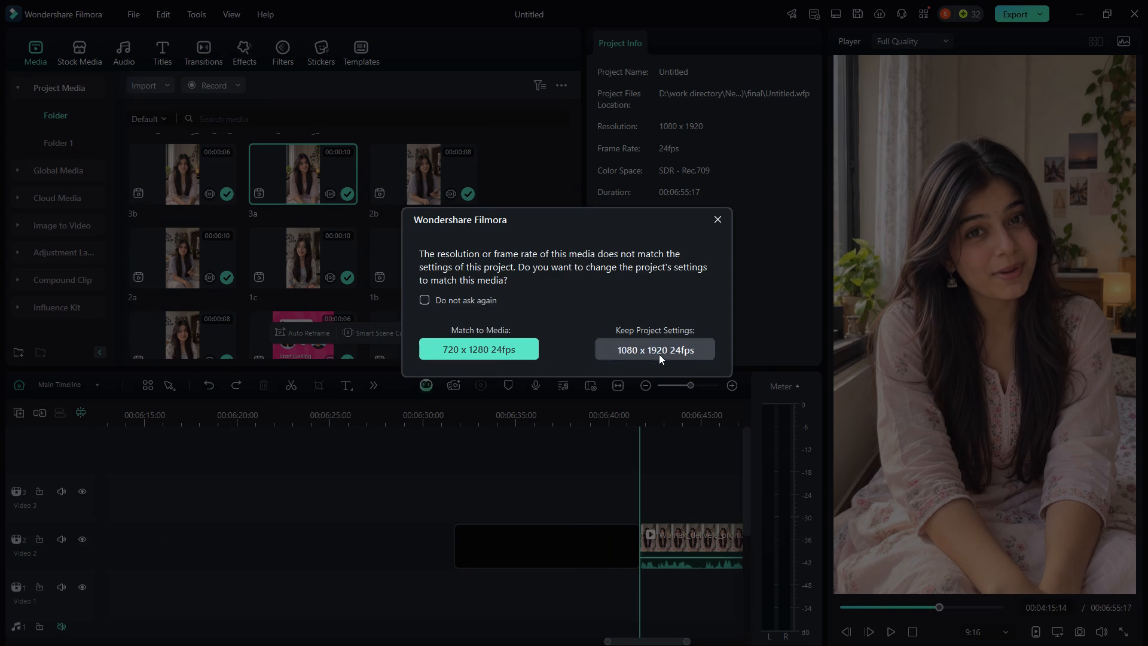
# Scrub across the three joined Video 2 clips and play the 3a clip from its beginning.
pyautogui.click(465, 407)
pyautogui.moveTo(465, 404); pyautogui.dragTo(500, 433)
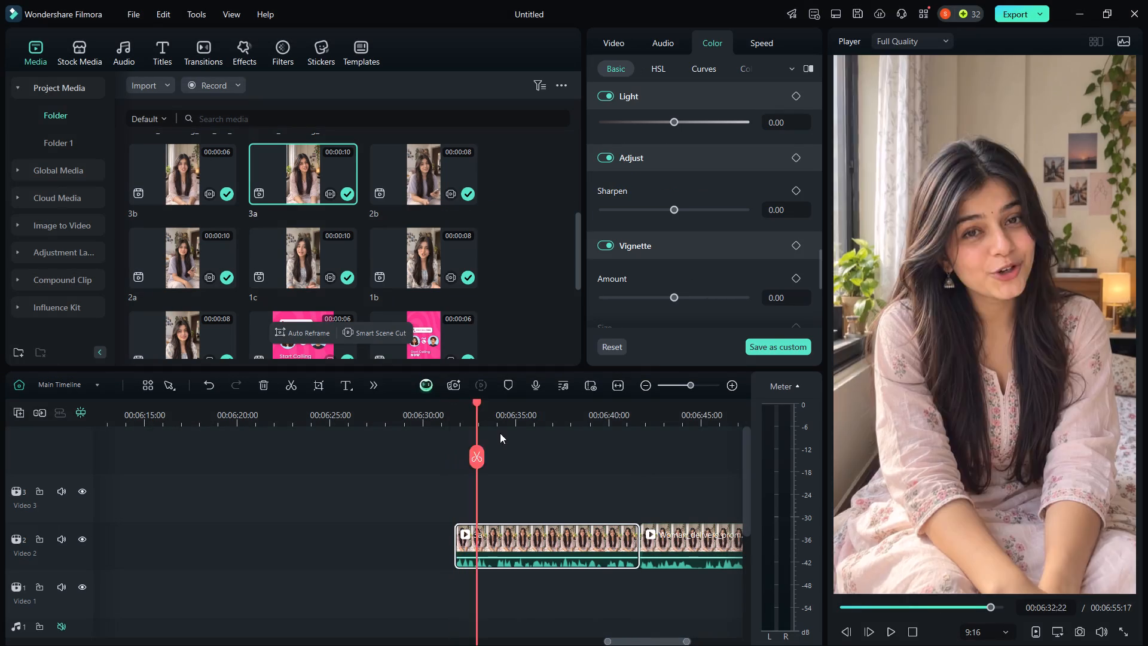
pyautogui.moveTo(500, 433); pyautogui.dragTo(738, 497)
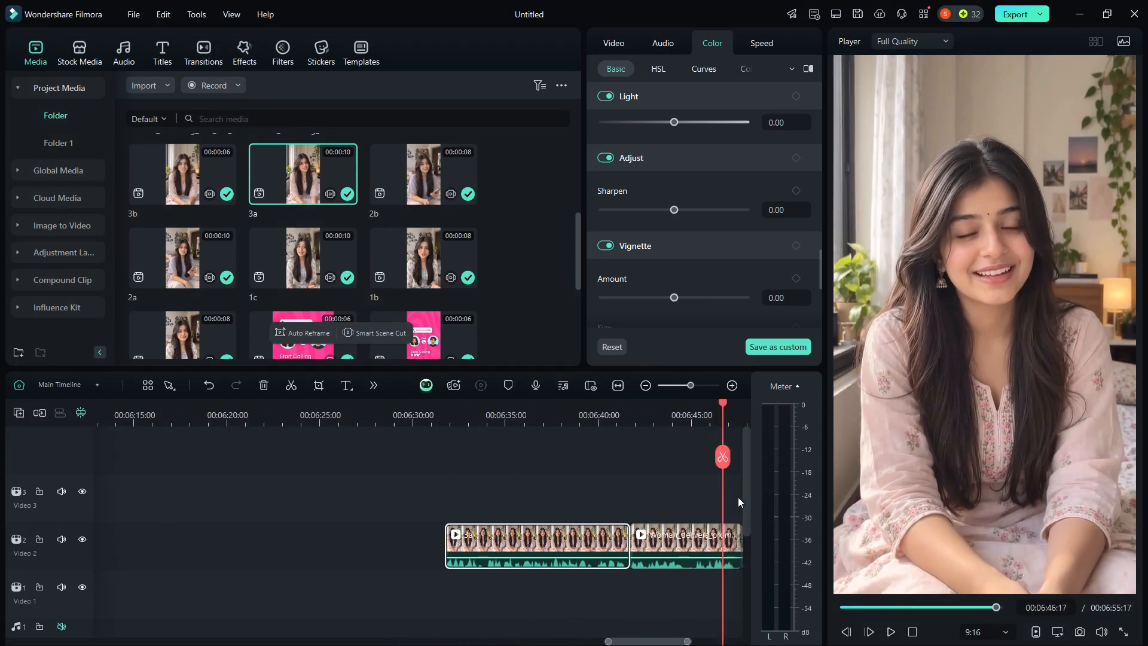
pyautogui.moveTo(738, 497); pyautogui.dragTo(278, 528)
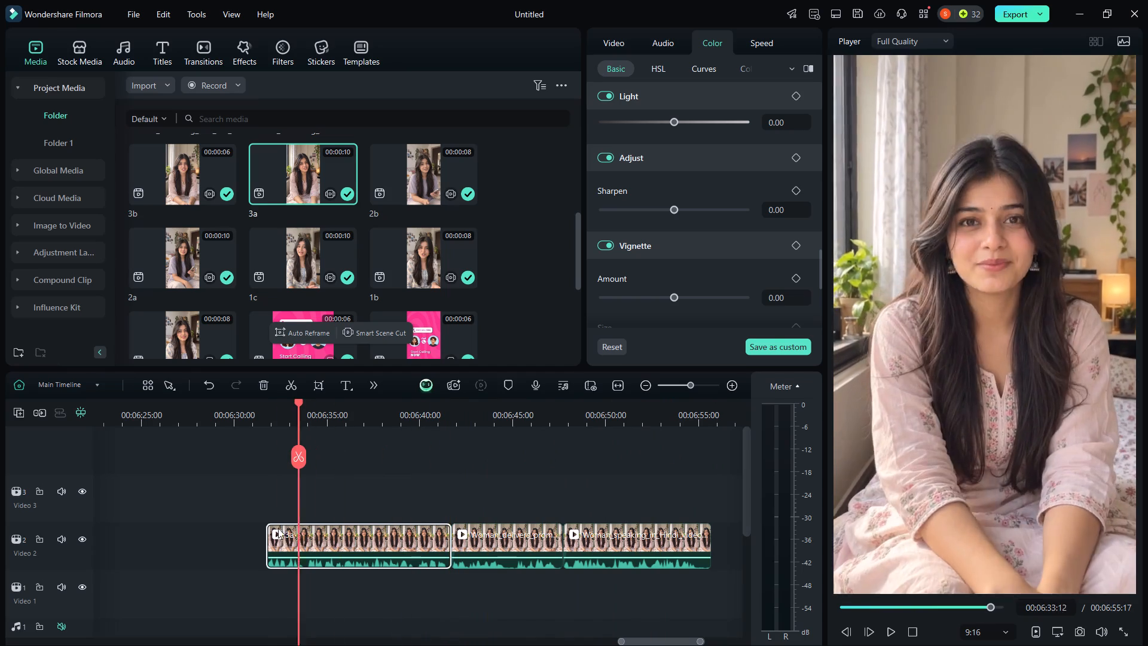
pyautogui.moveTo(278, 528); pyautogui.dragTo(264, 531)
pyautogui.press('space')
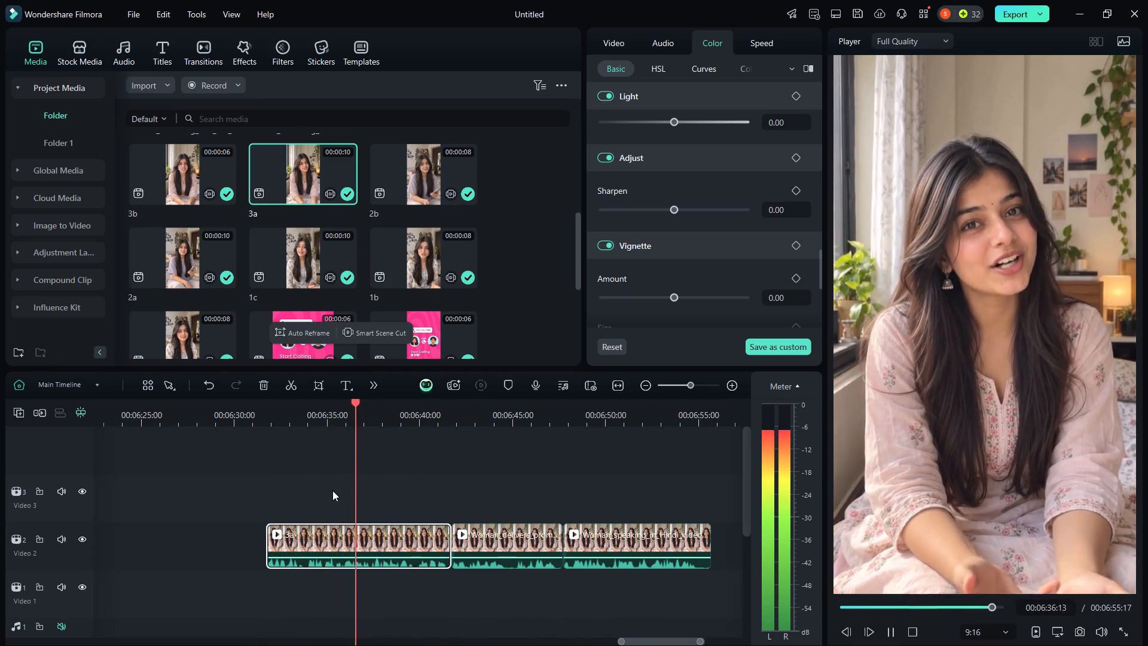
pyautogui.press('space')
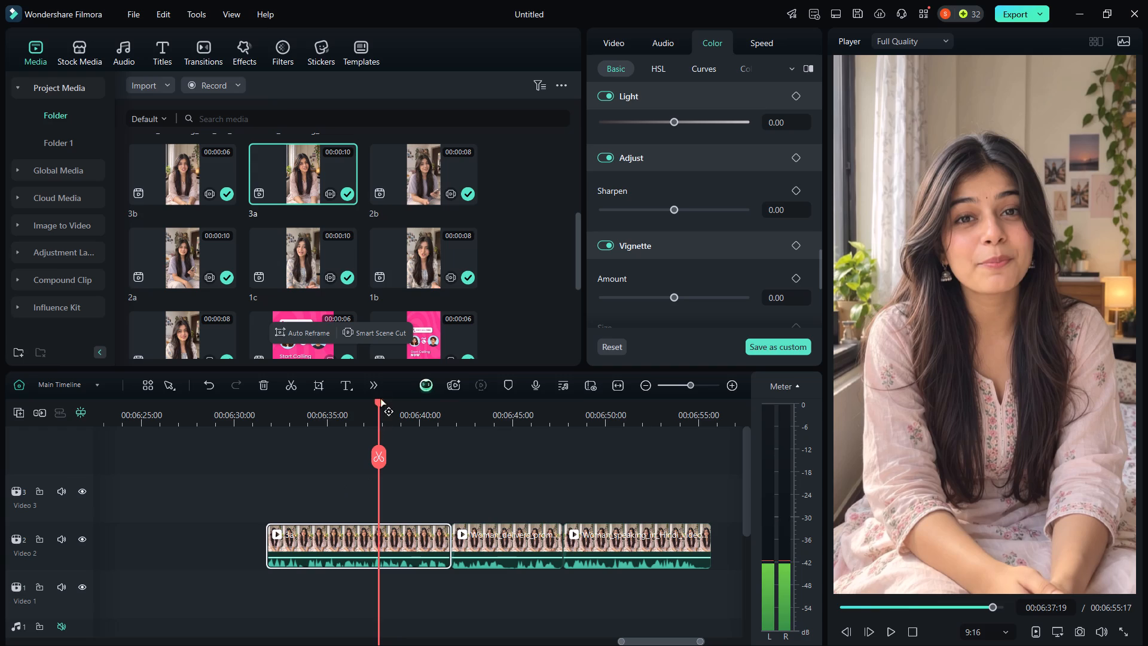
# Scrub back to the compound clip at about 00:00:47 on Video 1, open its contents and play its first clip.
pyautogui.moveTo(377, 404); pyautogui.dragTo(329, 419)
pyautogui.keyDown('ctrl'); pyautogui.scroll(-6, 365, 513); pyautogui.keyUp('ctrl')
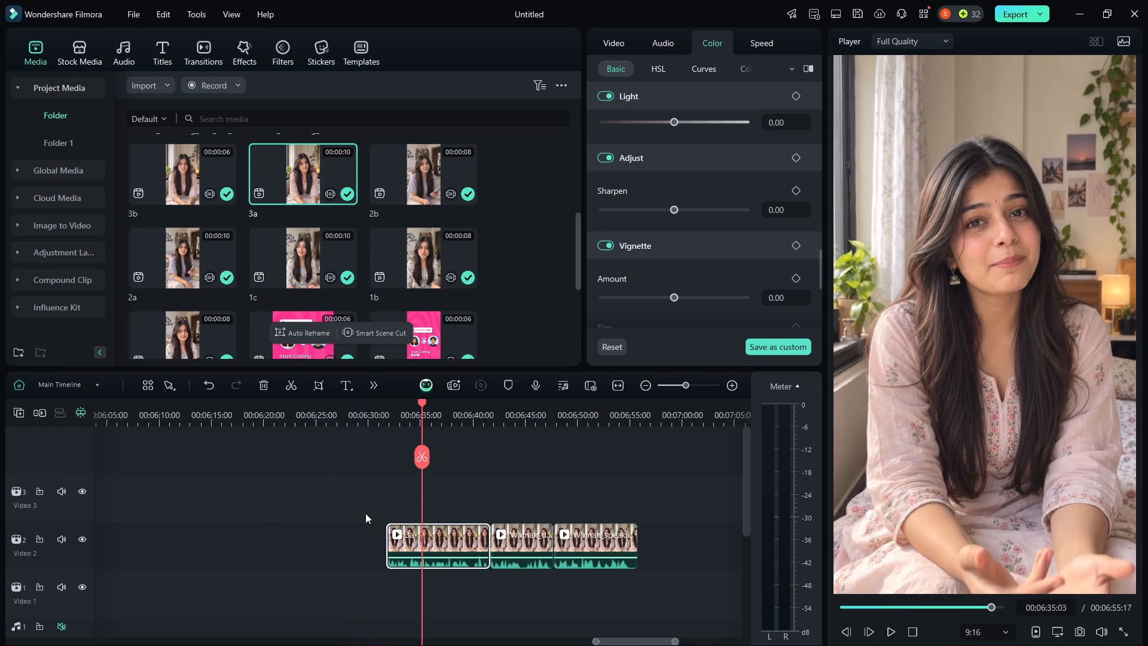
pyautogui.keyDown('ctrl'); pyautogui.scroll(-3, 365, 513); pyautogui.keyUp('ctrl')
pyautogui.moveTo(419, 406); pyautogui.dragTo(0, 535)
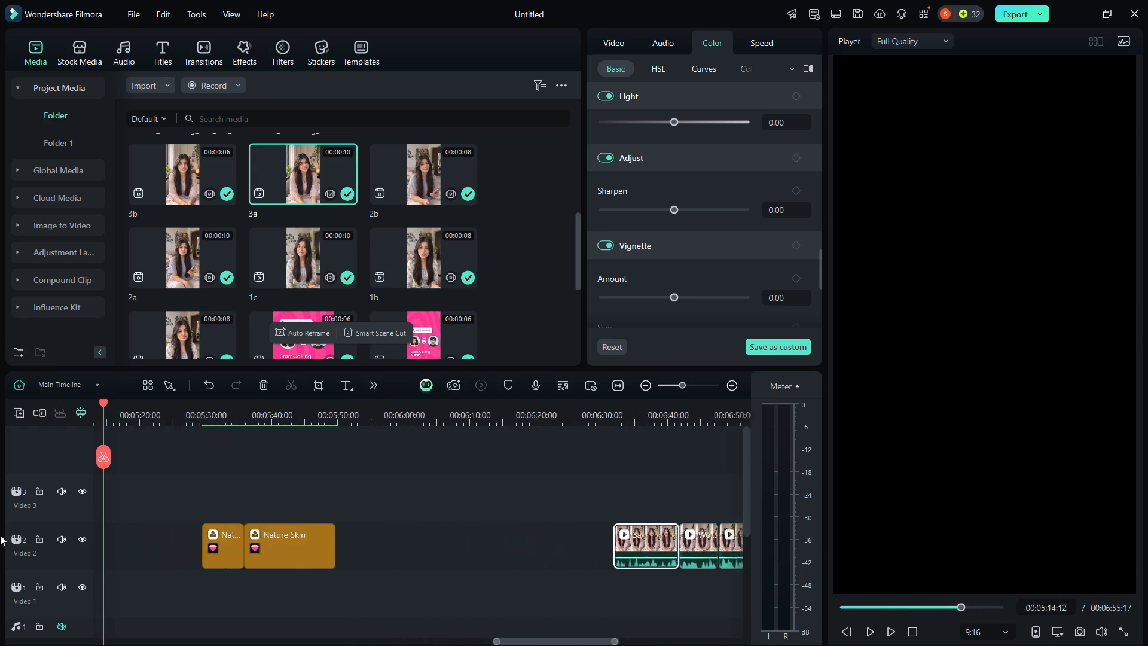
pyautogui.moveTo(0, 535); pyautogui.dragTo(94, 522)
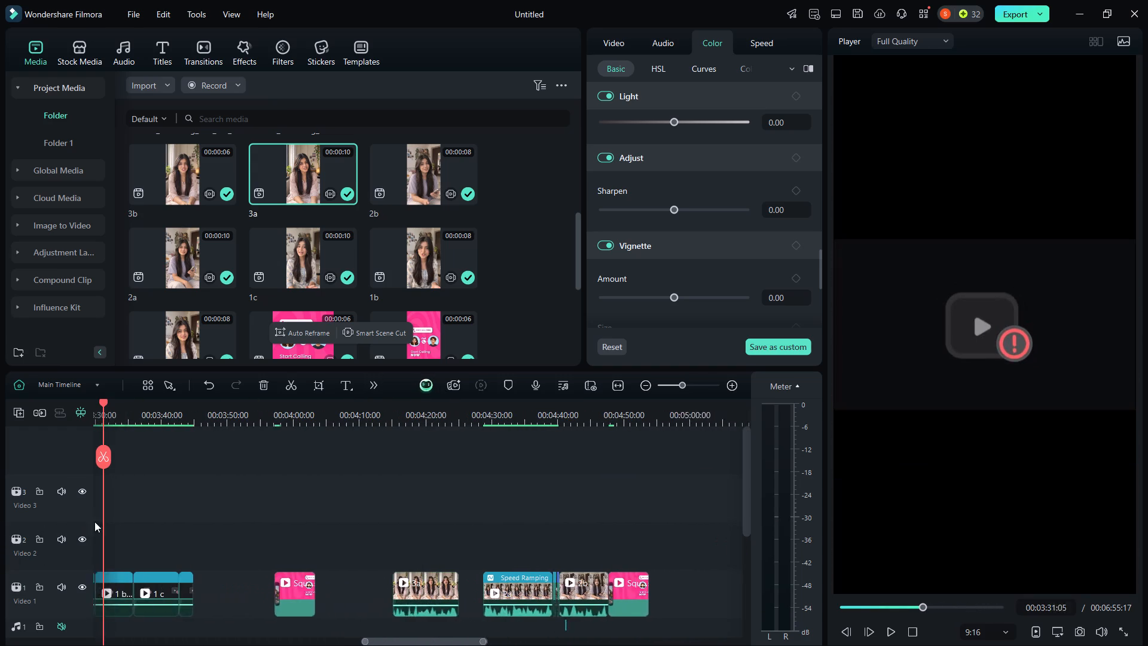
pyautogui.moveTo(94, 522); pyautogui.dragTo(14, 520)
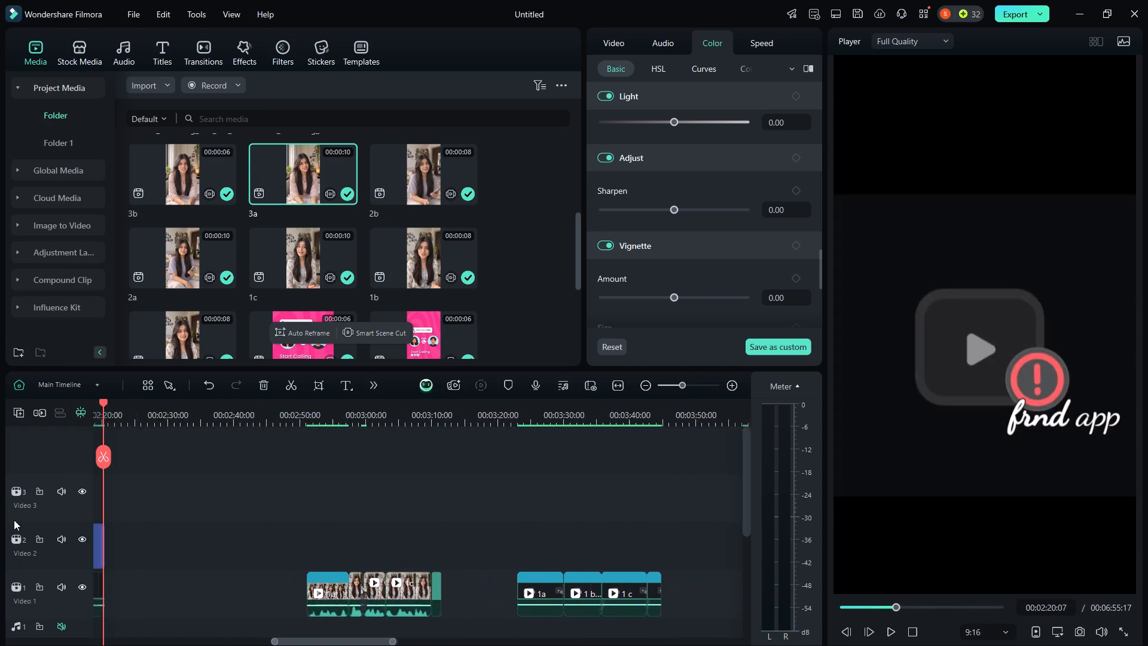
pyautogui.moveTo(14, 520); pyautogui.dragTo(80, 507)
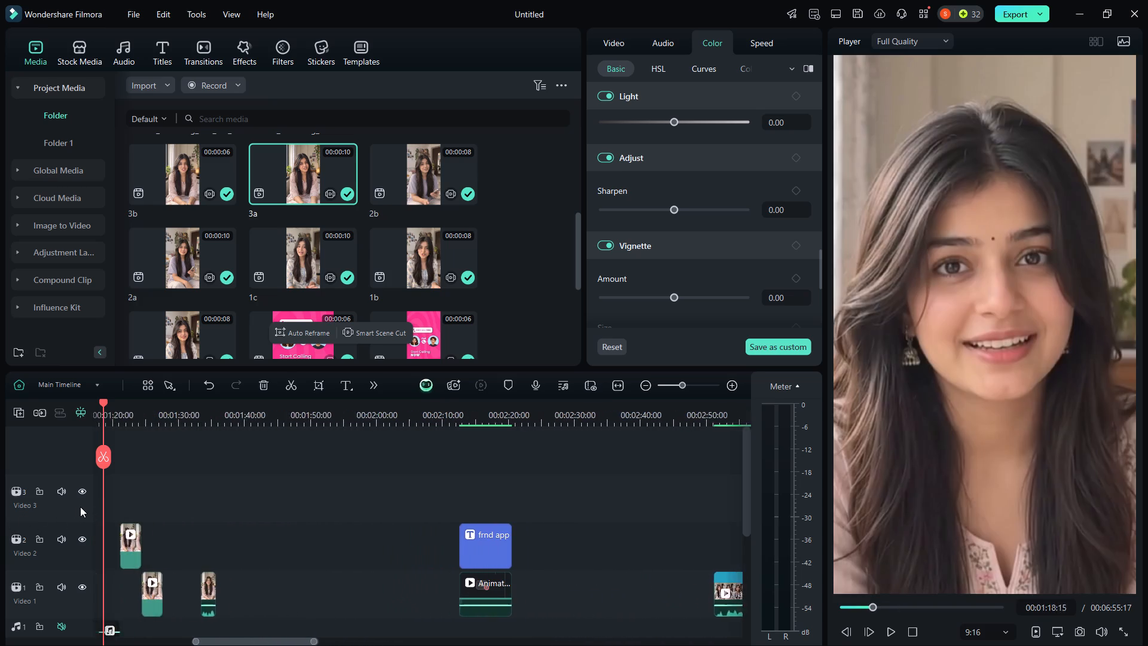
pyautogui.moveTo(80, 507); pyautogui.dragTo(120, 522)
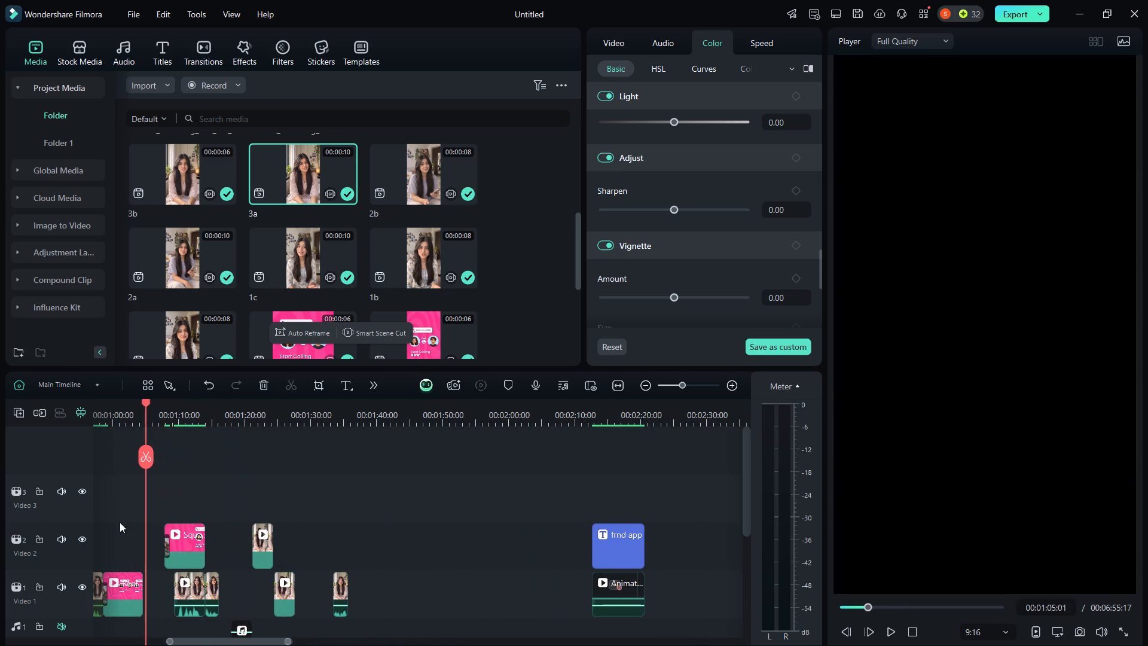
pyautogui.moveTo(120, 522); pyautogui.dragTo(276, 523)
pyautogui.doubleClick(294, 584)
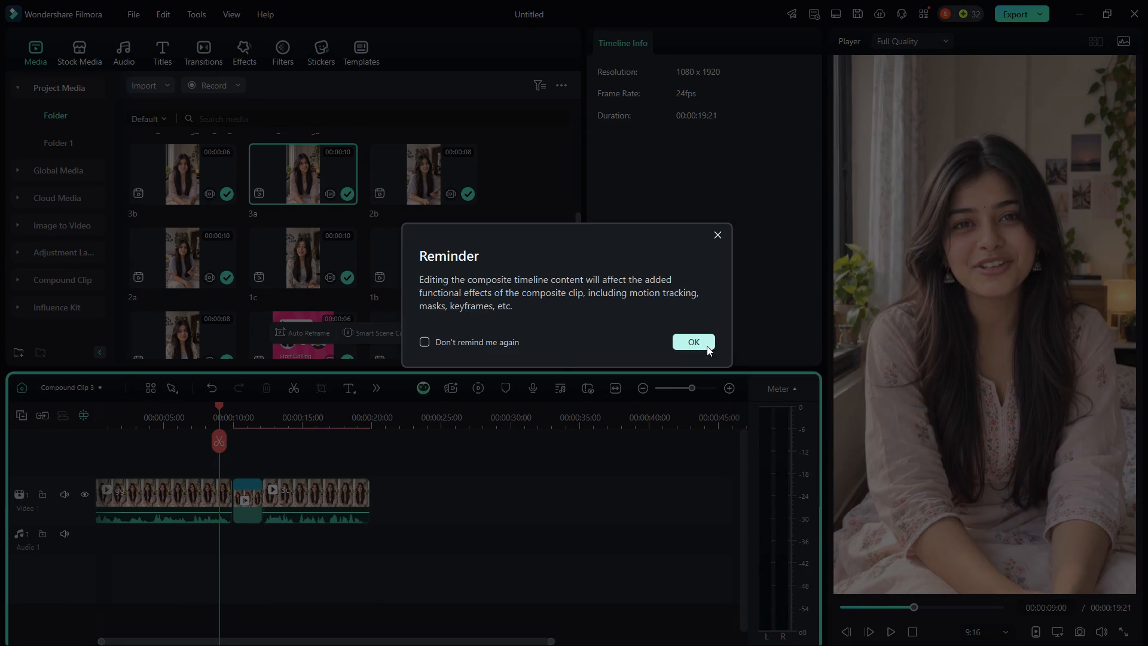
pyautogui.click(707, 344)
pyautogui.click(124, 409)
pyautogui.press('space')
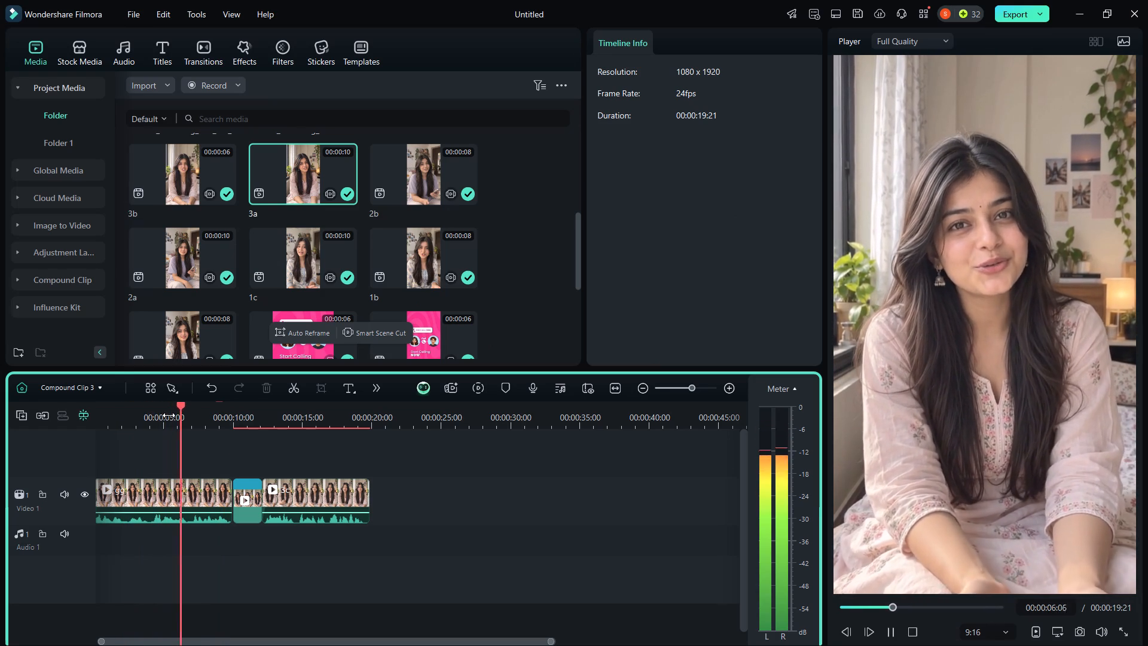
pyautogui.press('space')
# Copy the compound clip's first clip to Video 2 on the Main Timeline, placing it at about 00:06:20 before the 3a clip.
pyautogui.rightClick(172, 492)
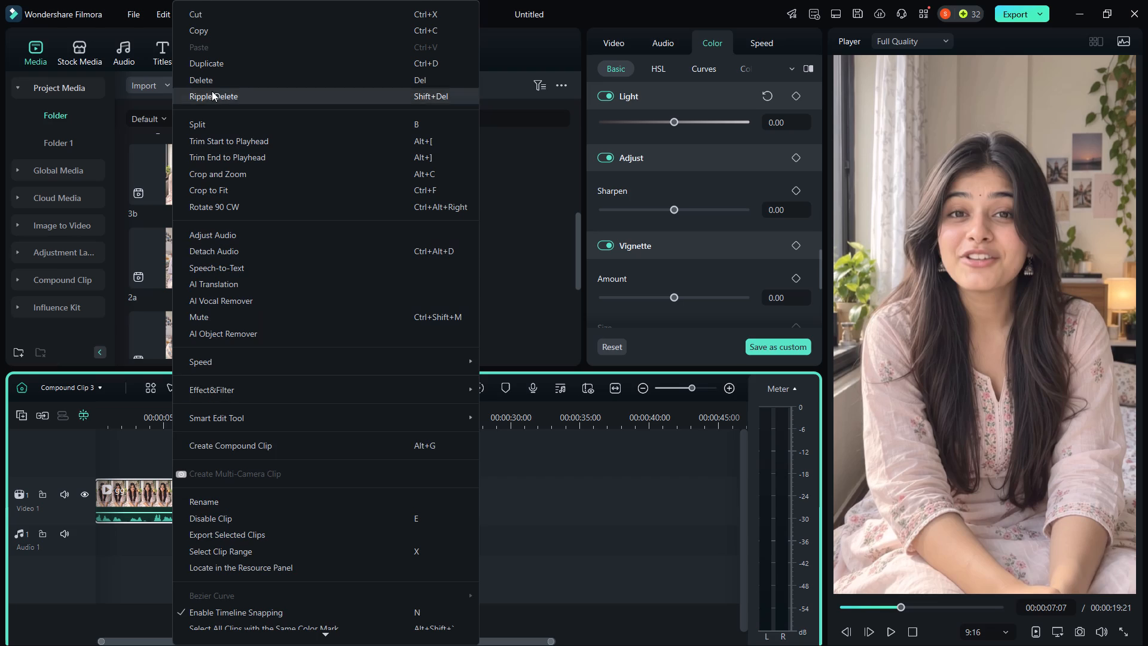
pyautogui.click(216, 26)
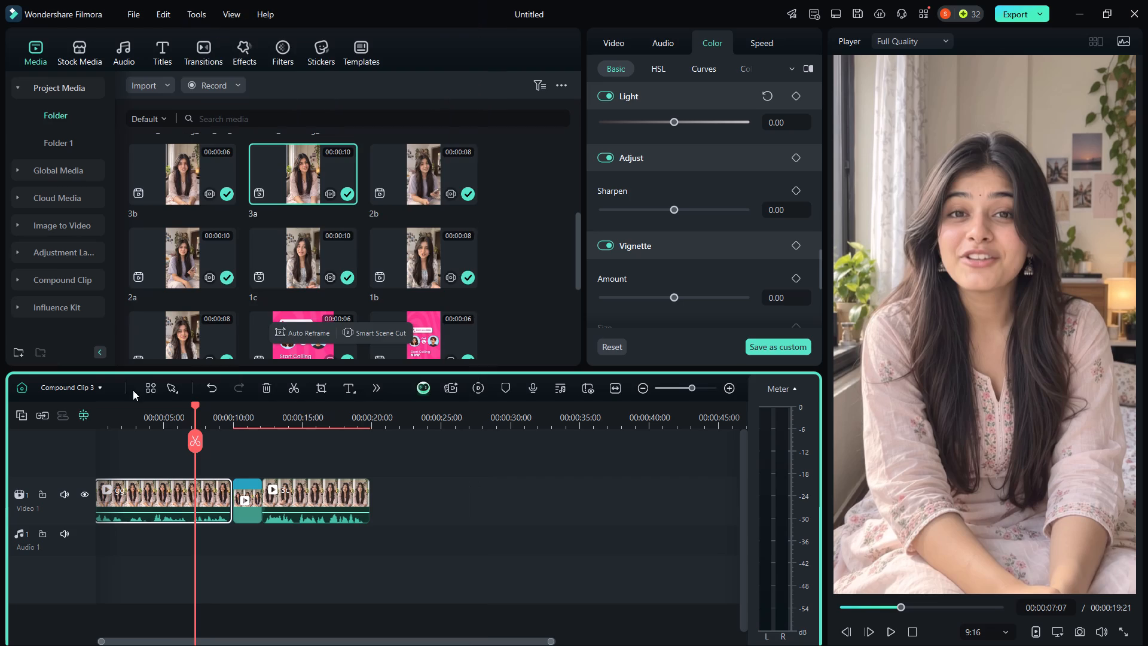
pyautogui.click(87, 389)
pyautogui.click(84, 413)
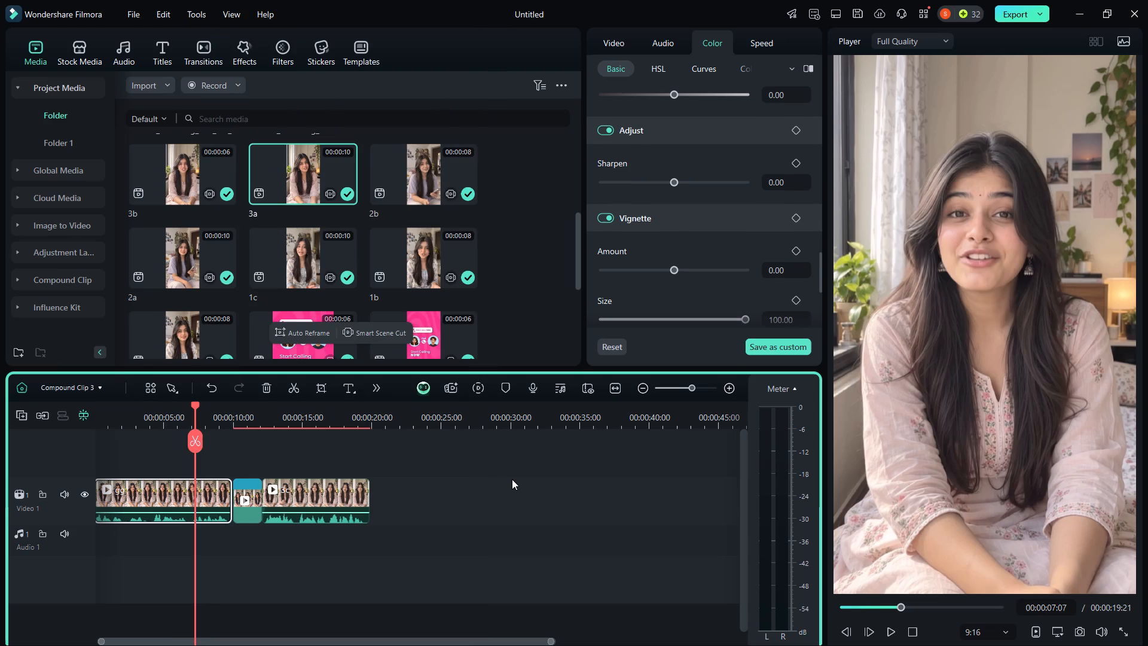
pyautogui.keyDown('ctrl'); pyautogui.scroll(-5, 513, 479); pyautogui.keyUp('ctrl')
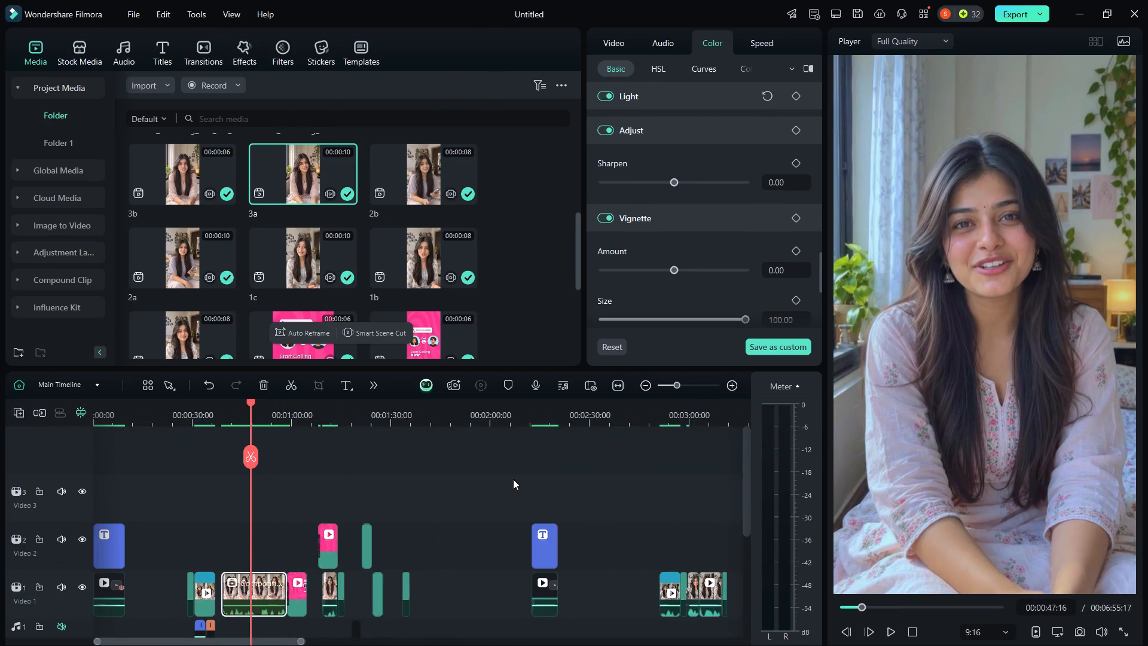
pyautogui.keyDown('ctrl'); pyautogui.scroll(-7, 513, 479); pyautogui.keyUp('ctrl')
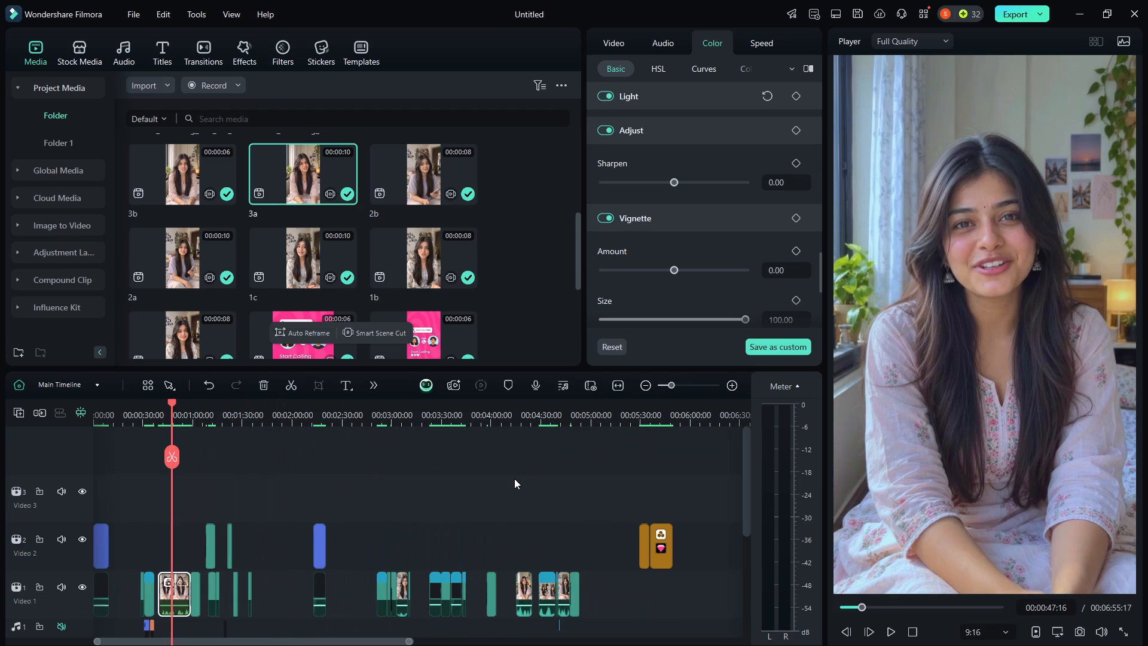
pyautogui.keyDown('ctrl'); pyautogui.scroll(-3, 522, 522); pyautogui.keyUp('ctrl')
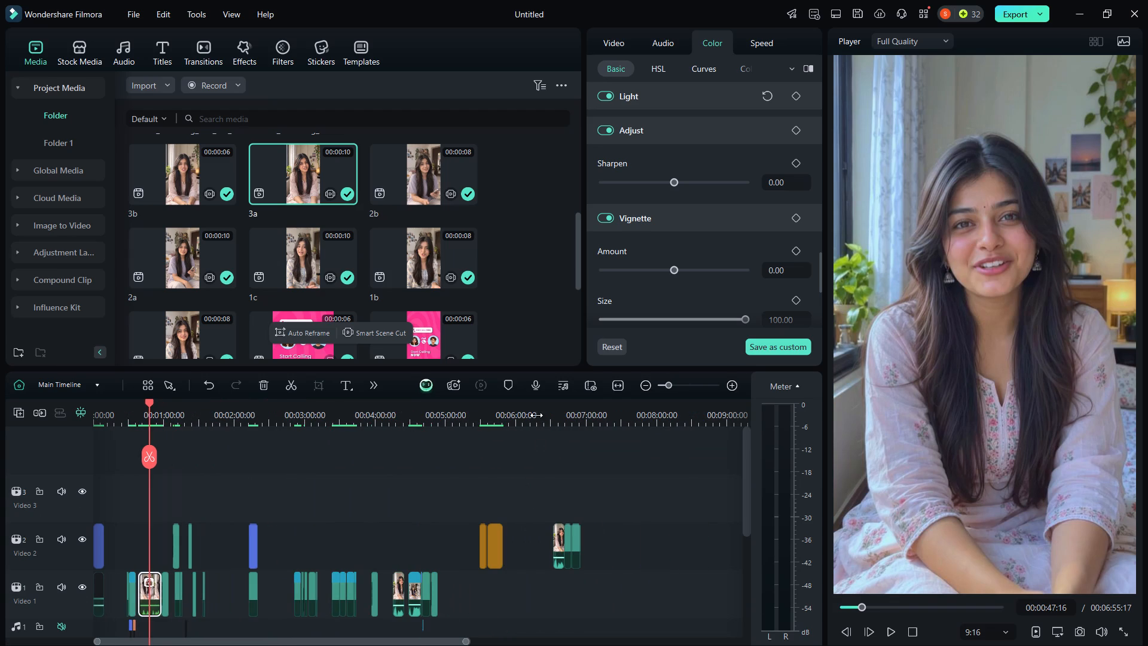
pyautogui.click(536, 411)
pyautogui.keyDown('ctrl'); pyautogui.scroll(20, 562, 494); pyautogui.keyUp('ctrl')
pyautogui.keyDown('ctrl'); pyautogui.scroll(1, 562, 494); pyautogui.keyUp('ctrl')
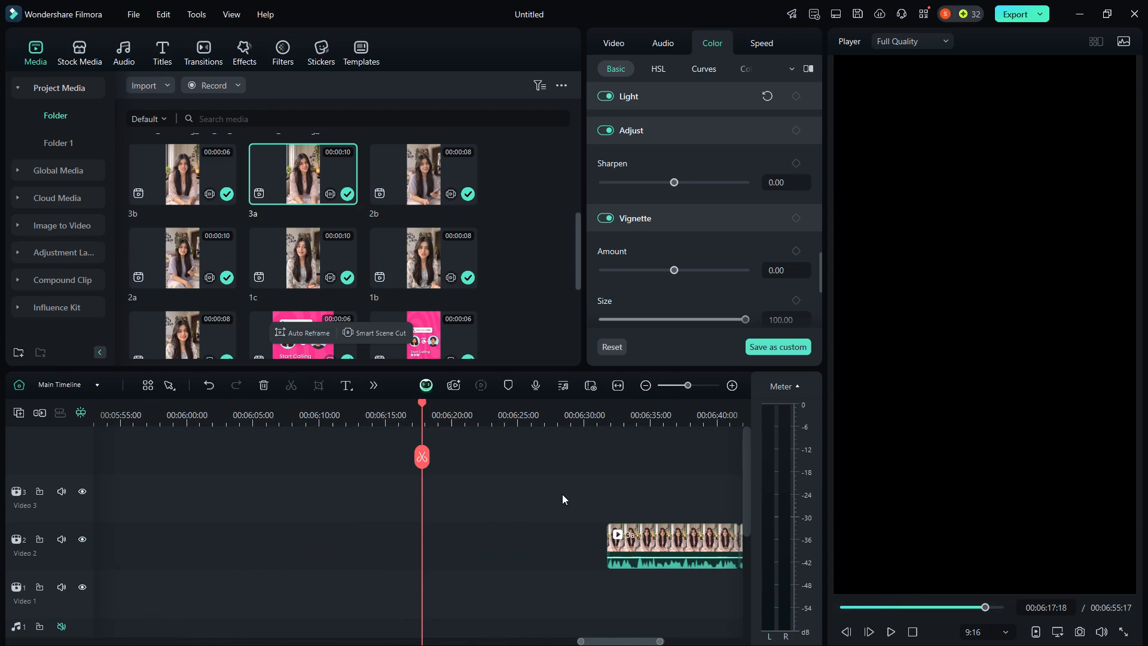
pyautogui.click(359, 414)
pyautogui.hotkey('ctrl', 'v')
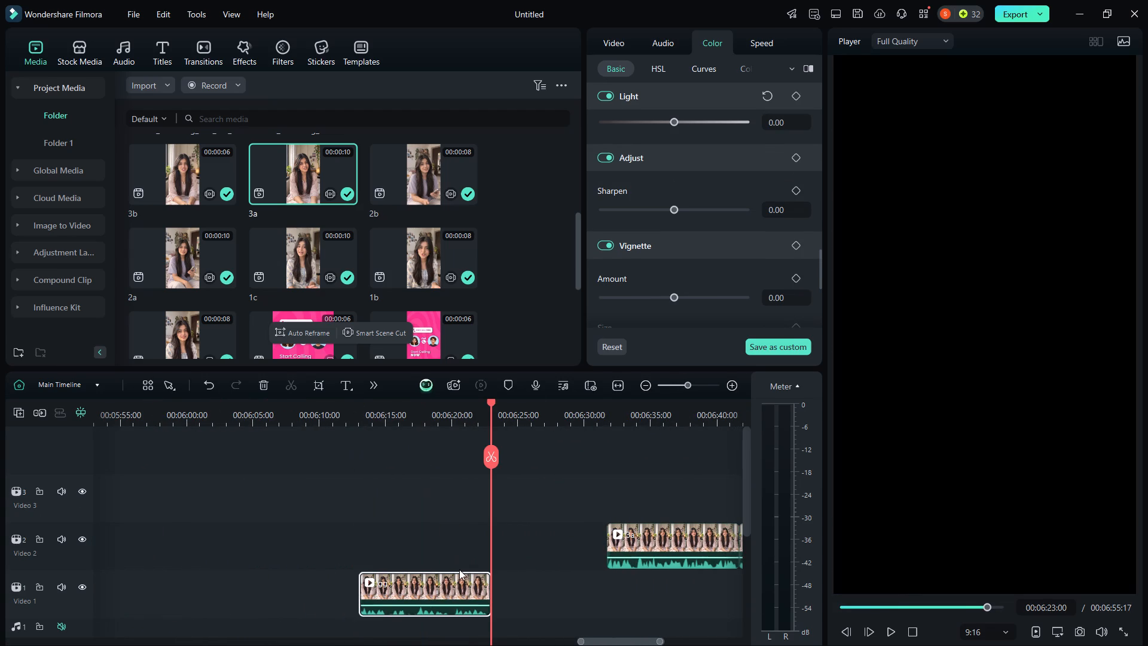
pyautogui.moveTo(438, 592); pyautogui.dragTo(531, 554)
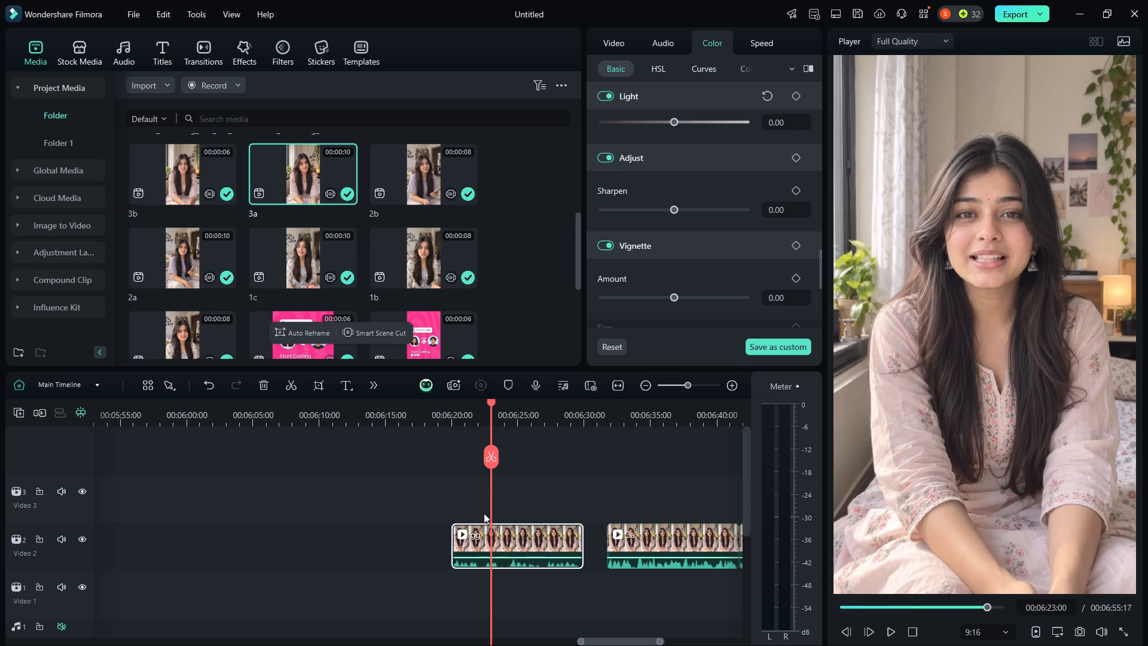
# Delete the effects and filters from the pasted clip on Video 2.
pyautogui.rightClick(514, 543)
pyautogui.click(457, 502)
pyautogui.click(493, 537)
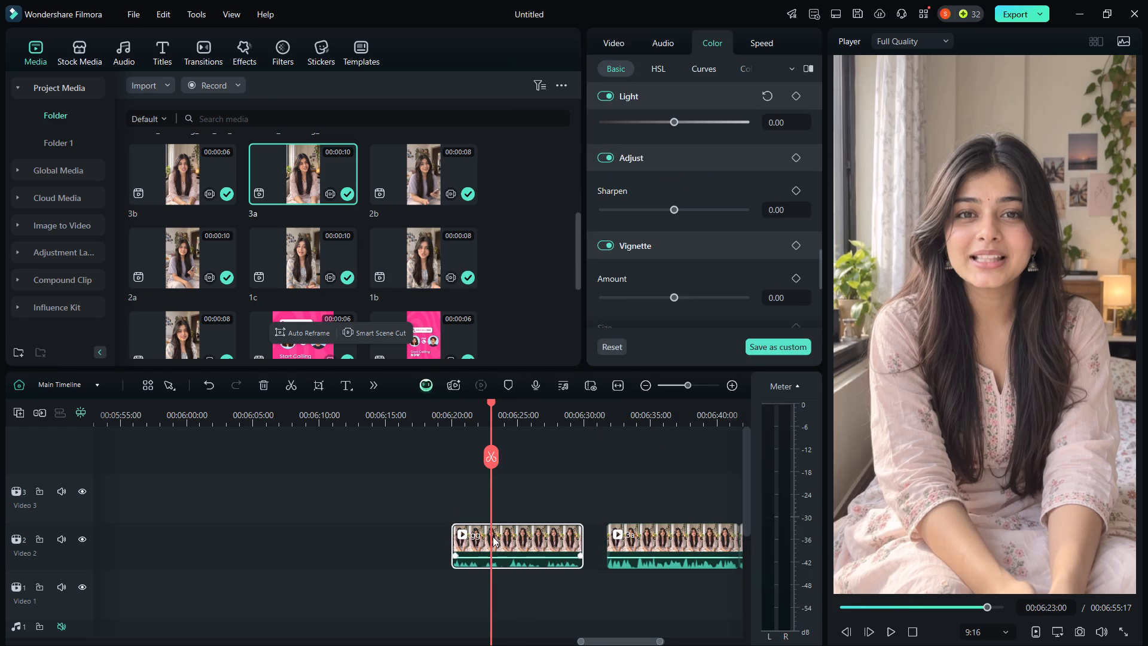
pyautogui.rightClick(493, 537)
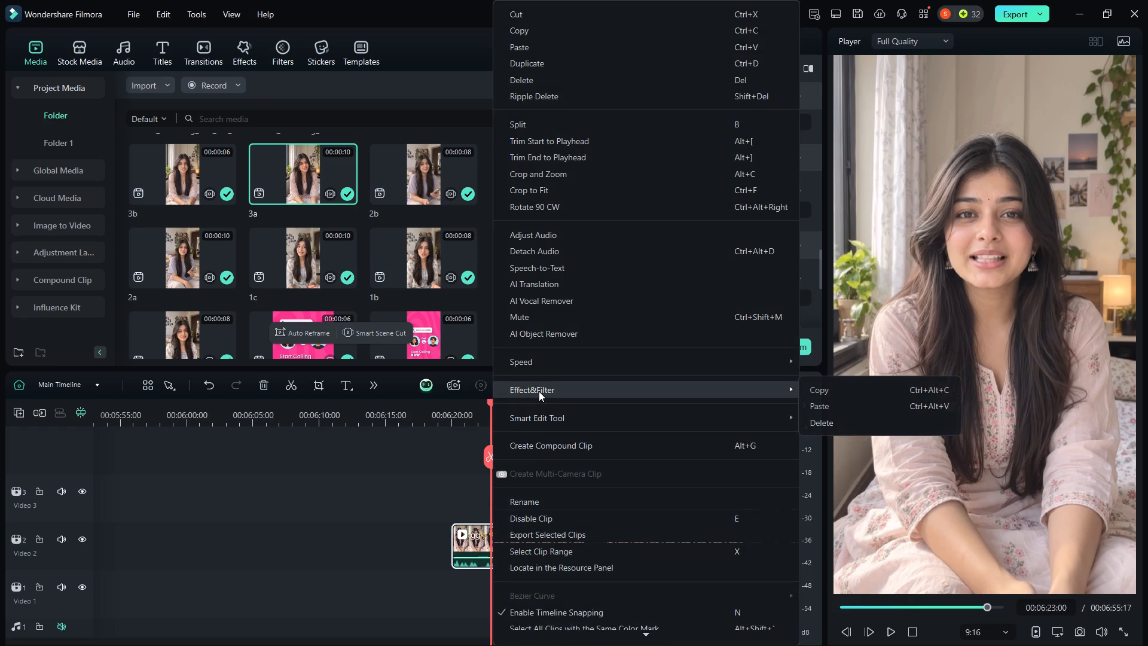
pyautogui.click(856, 422)
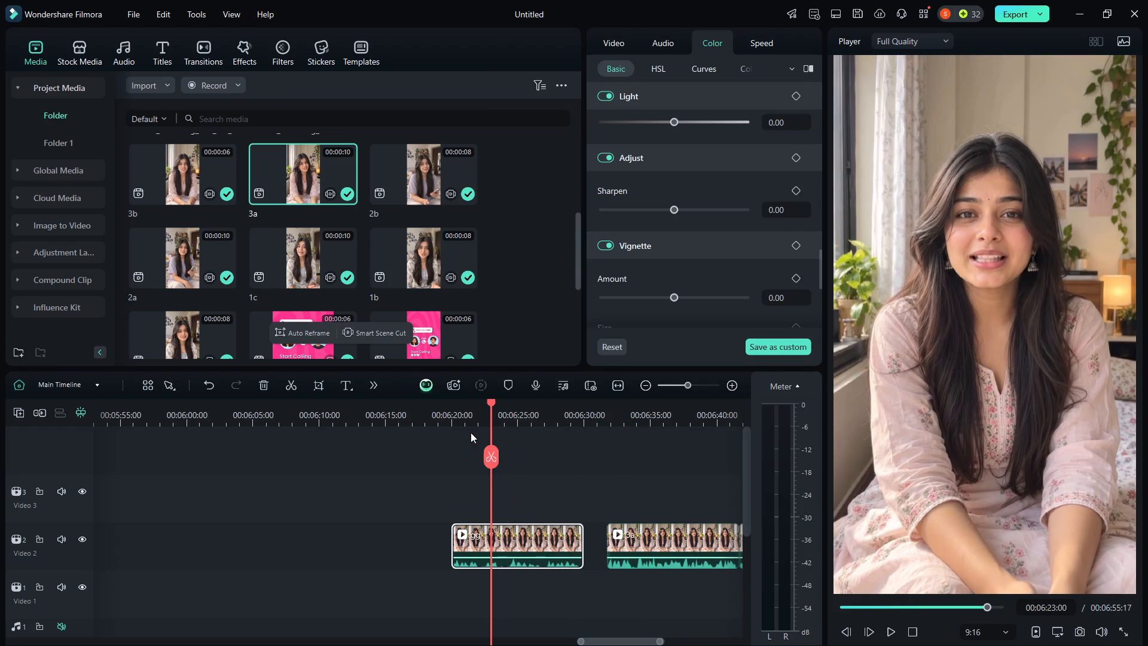
# Move the pasted clip on Video 2 flush against the start of the 3a clip.
pyautogui.click(624, 409)
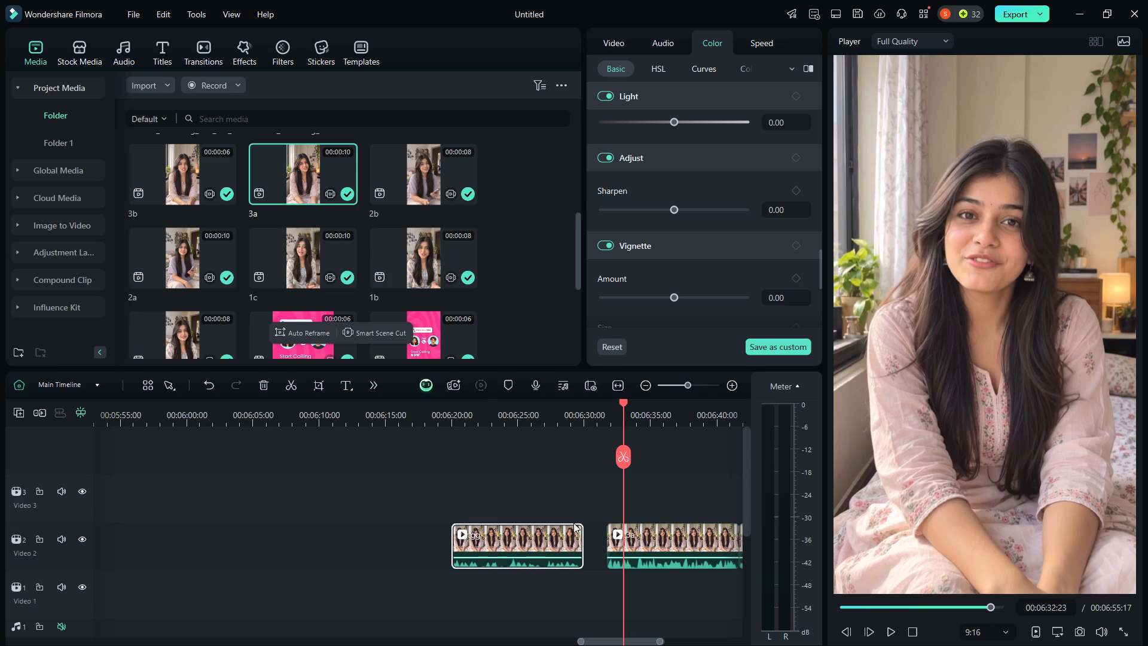
pyautogui.moveTo(551, 545); pyautogui.dragTo(575, 550)
# Play the pasted clip from its beginning, split it at 00:06:28:11, and ripple-delete the part after the cut.
pyautogui.click(576, 418)
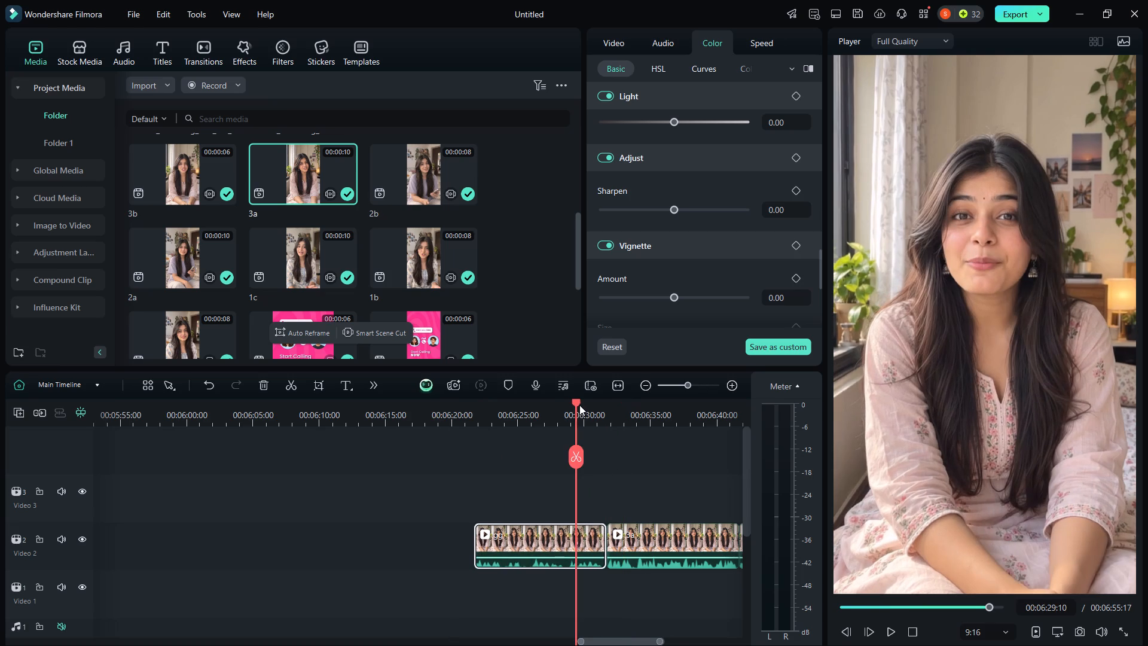
pyautogui.moveTo(577, 405); pyautogui.dragTo(578, 456)
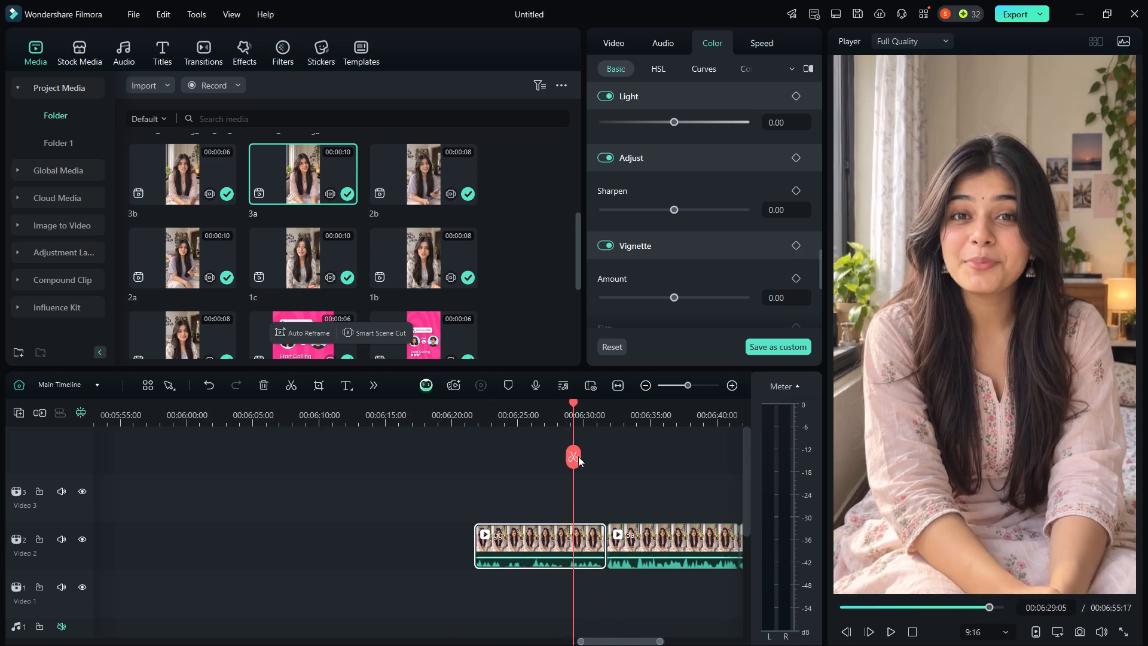
pyautogui.moveTo(578, 456); pyautogui.dragTo(476, 509)
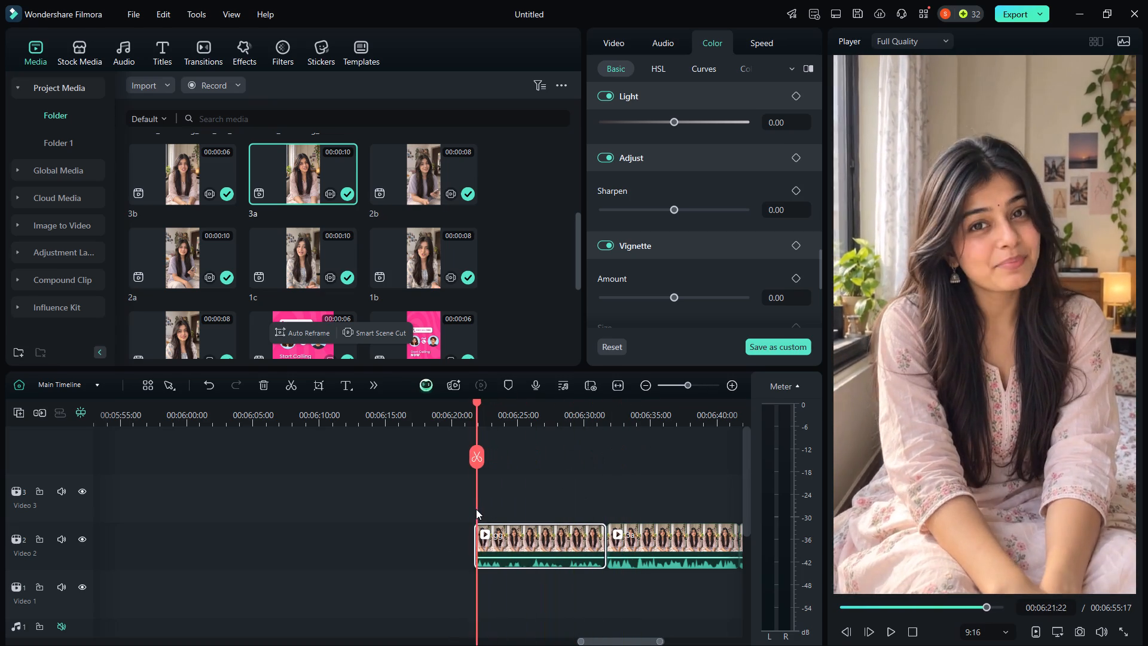
pyautogui.moveTo(476, 509); pyautogui.dragTo(473, 510)
pyautogui.press('space')
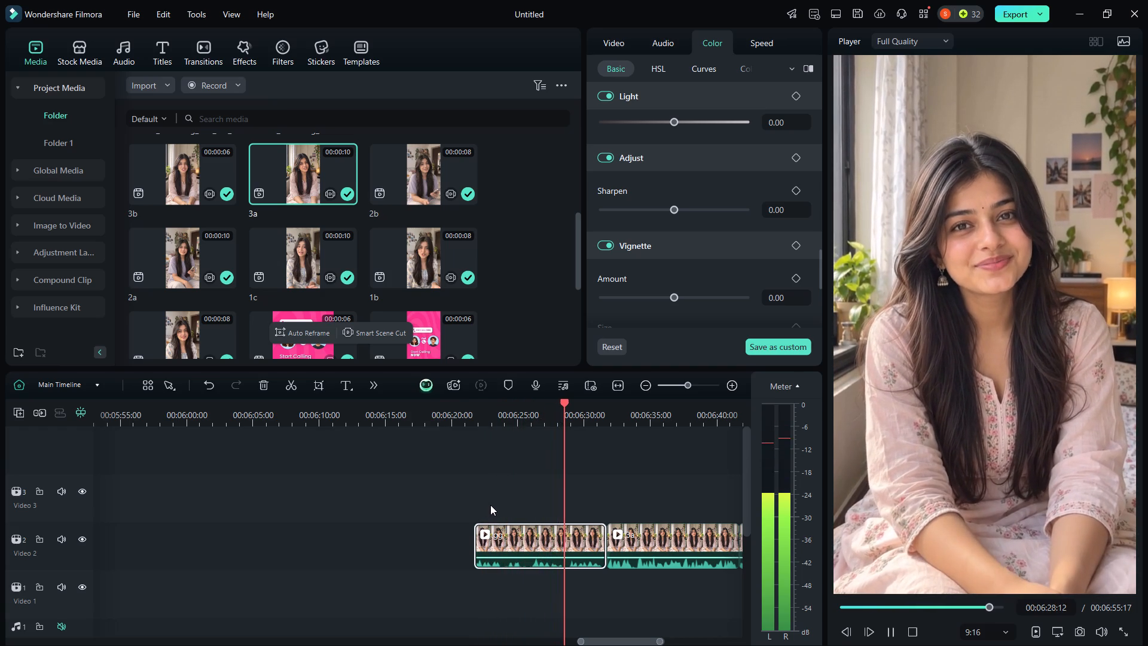
pyautogui.press('space')
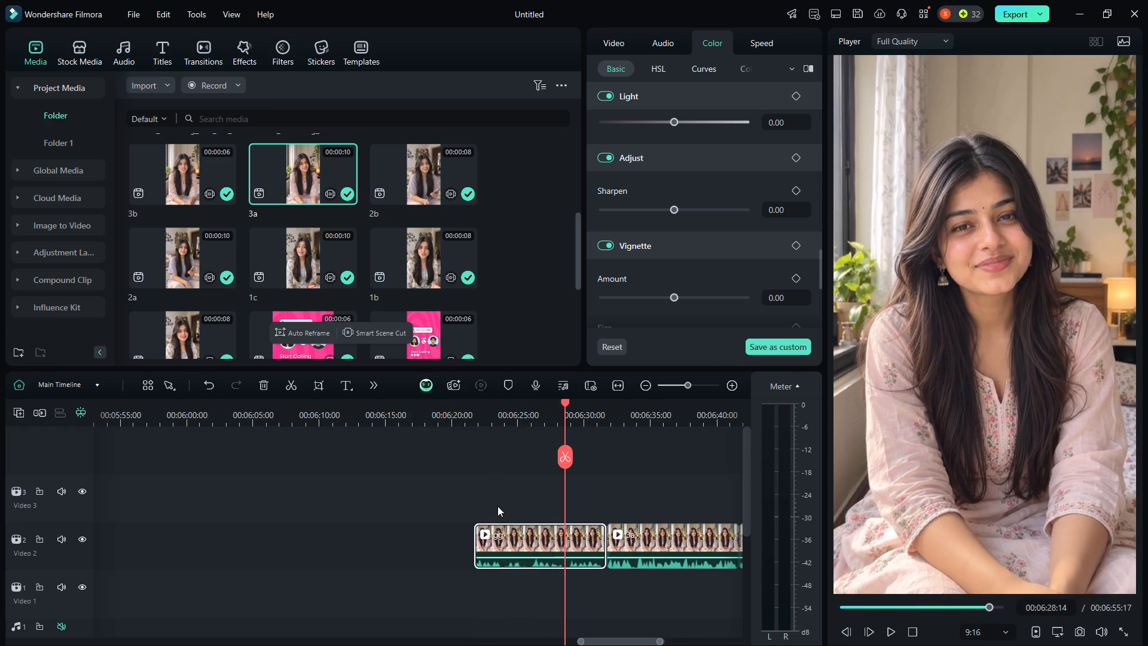
pyautogui.press('space')
pyautogui.press('space')
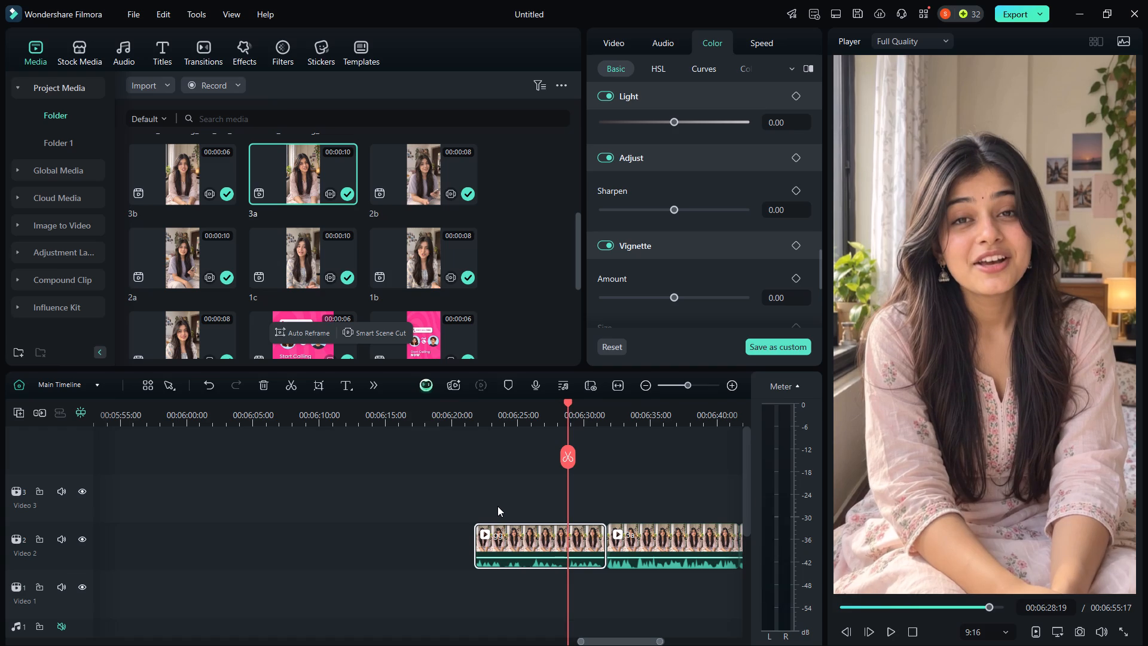
pyautogui.press('Left')
pyautogui.press('Left')
pyautogui.press('Left')
pyautogui.press('Left')
pyautogui.press('Left')
pyautogui.press('Left')
pyautogui.press('Left')
pyautogui.press('Left')
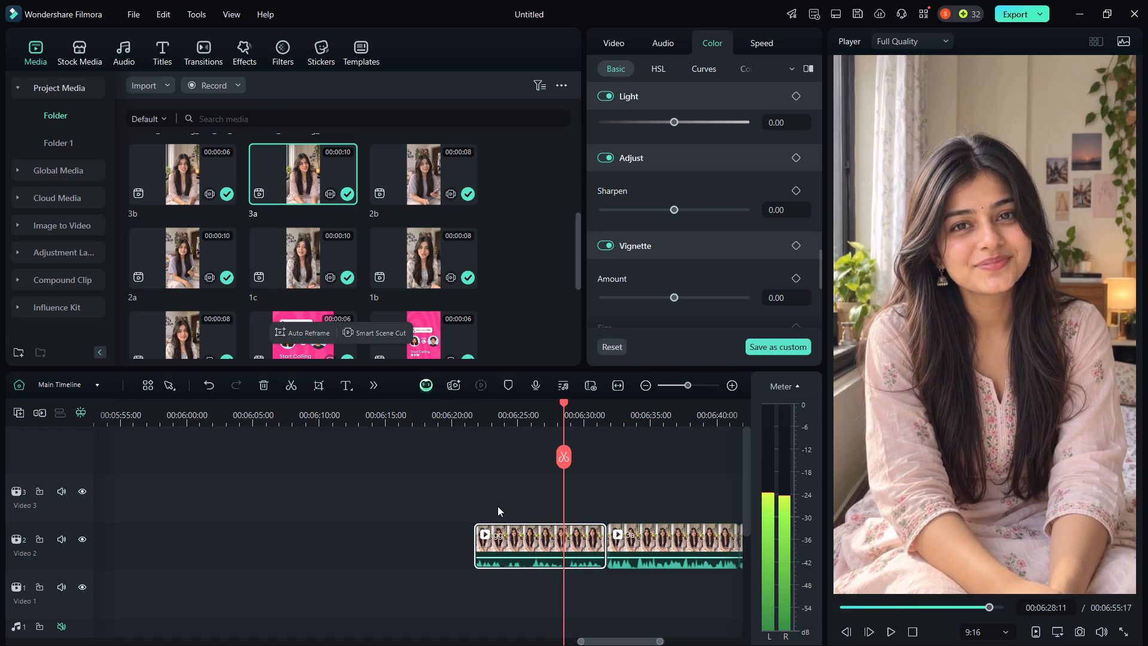
pyautogui.press('b')
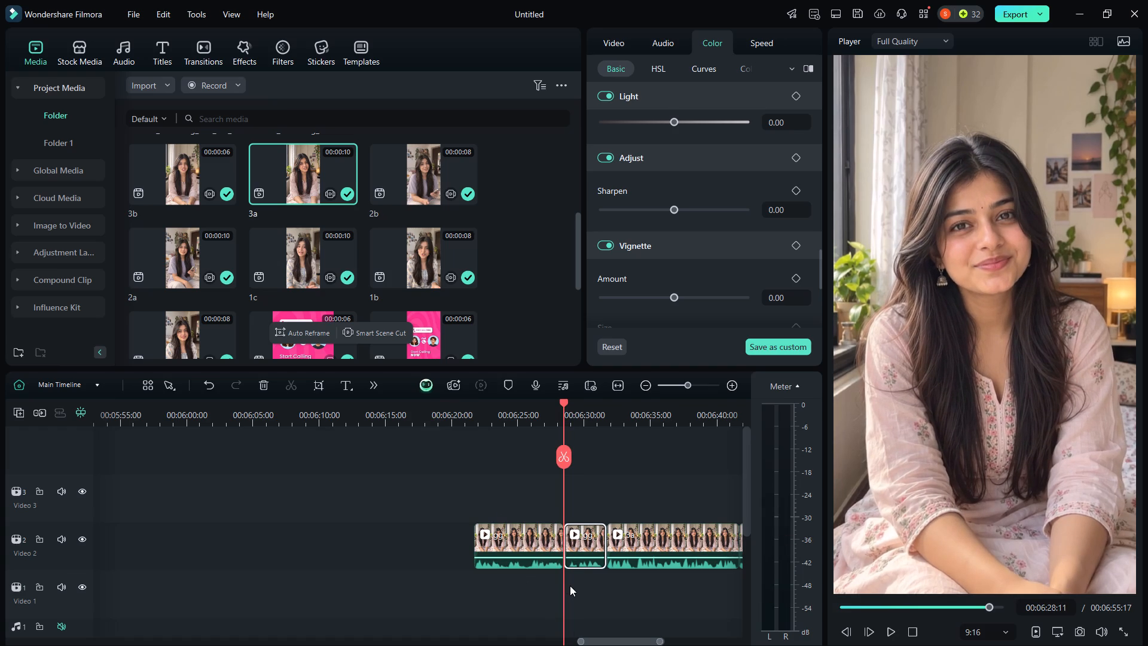
pyautogui.hotkey('shift', 'Delete')
# Play across the cut into the 3a clip on Video 2 and ripple-delete that 3a clip.
pyautogui.press('space')
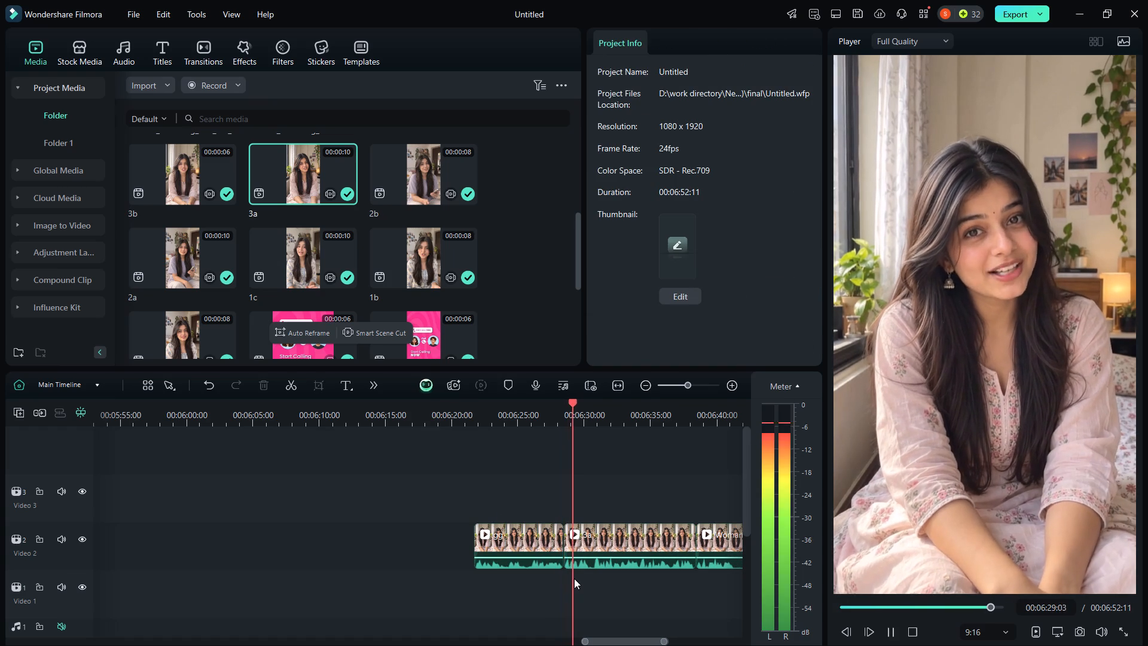
pyautogui.press('space')
pyautogui.click(639, 534)
pyautogui.hotkey('shift', 'Delete')
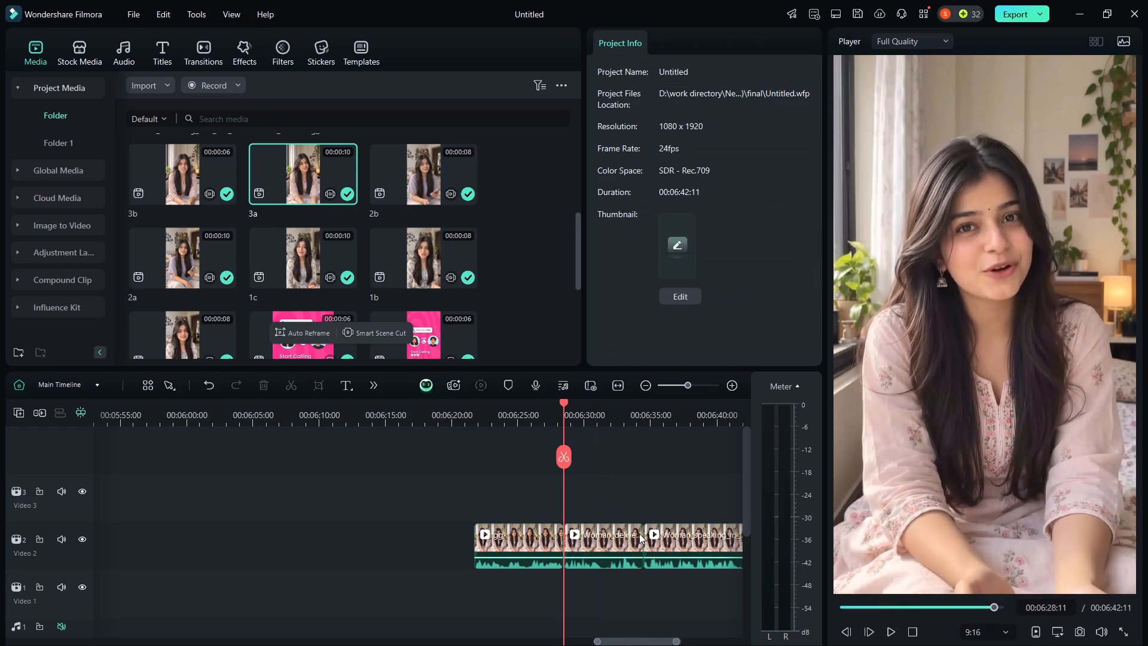
# Play the Woman_delivers_promotion clip on Video 2 and set its scale to 115% on both axes.
pyautogui.press('space')
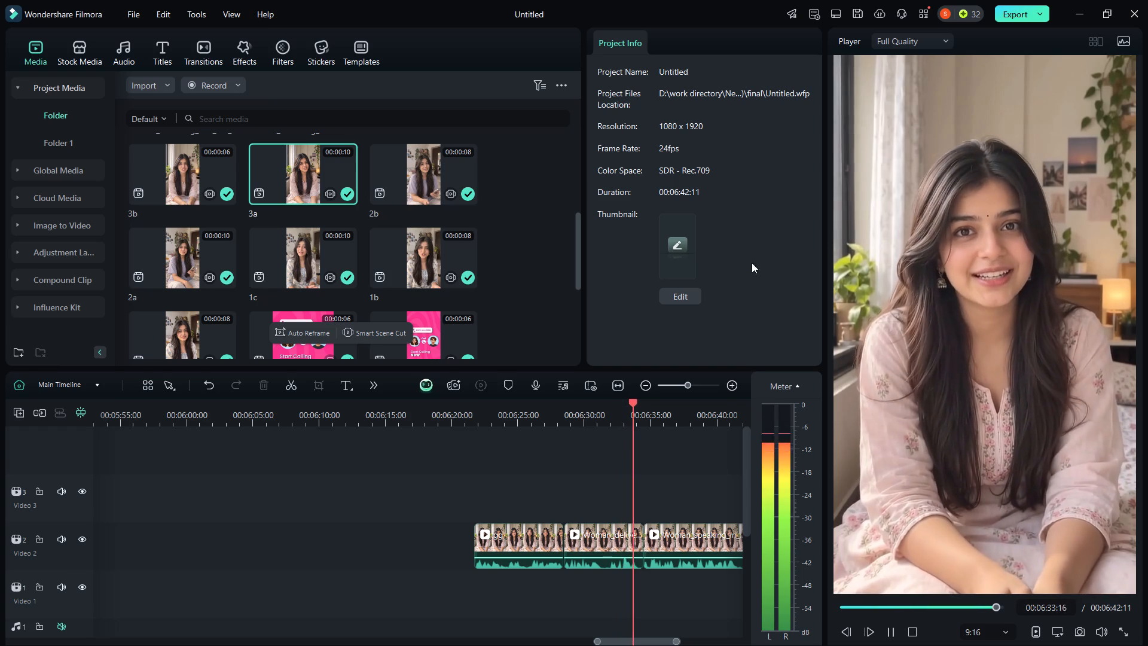
pyautogui.press('space')
pyautogui.click(600, 534)
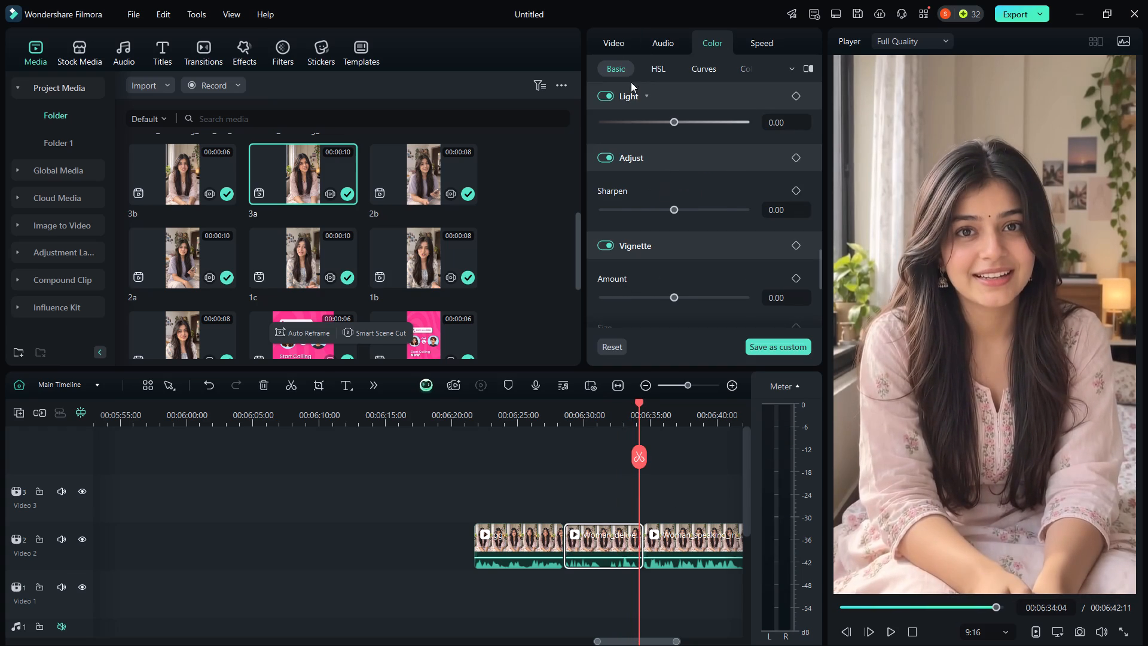
pyautogui.click(616, 50)
pyautogui.moveTo(653, 145); pyautogui.dragTo(658, 148)
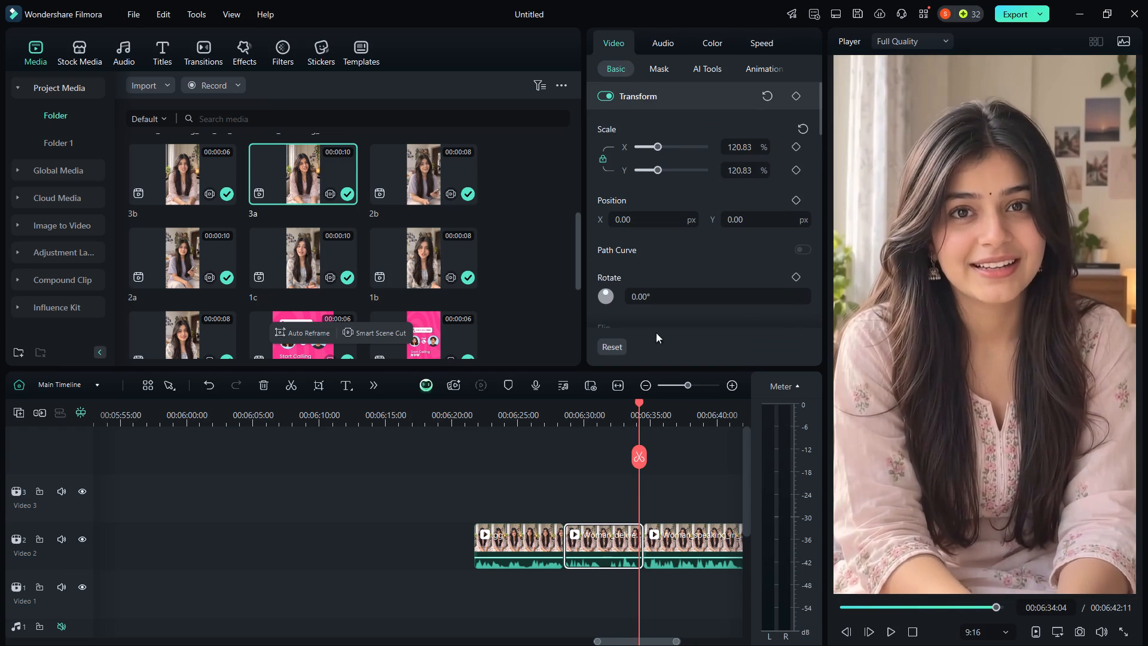
pyautogui.click(735, 147)
pyautogui.write('115')
pyautogui.press('Return')
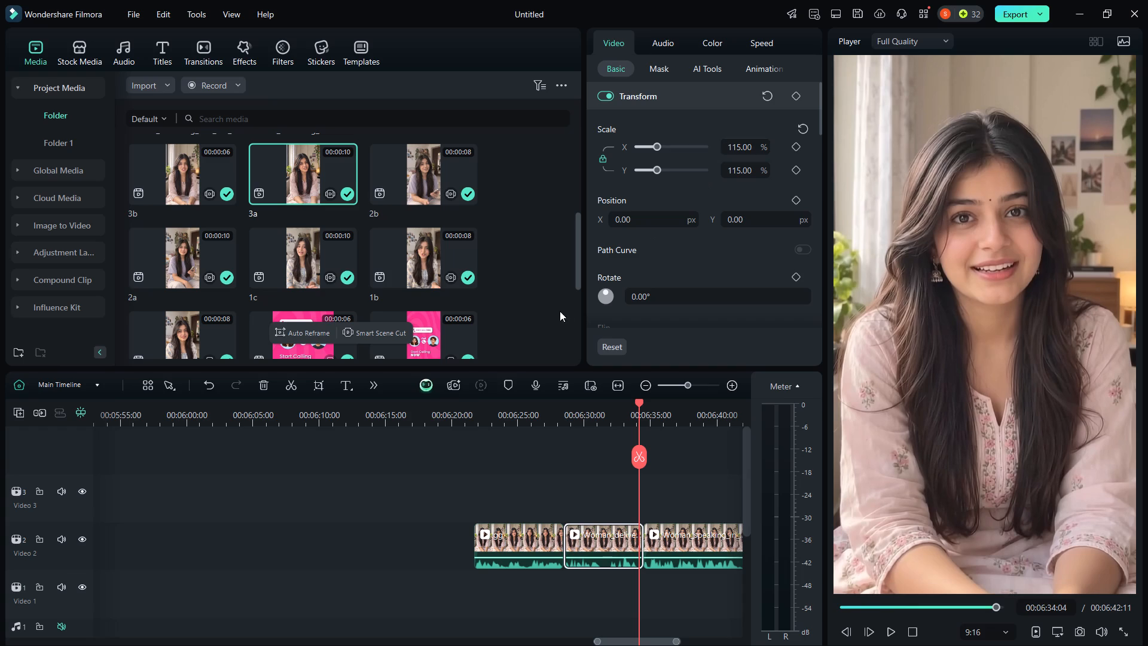
# Play the assembled Video 2 clips, split the Woman_delivers_promotion clip at 00:06:34:01, and ripple-delete the part after the cut.
pyautogui.click(465, 413)
pyautogui.click(482, 414)
pyautogui.press('space')
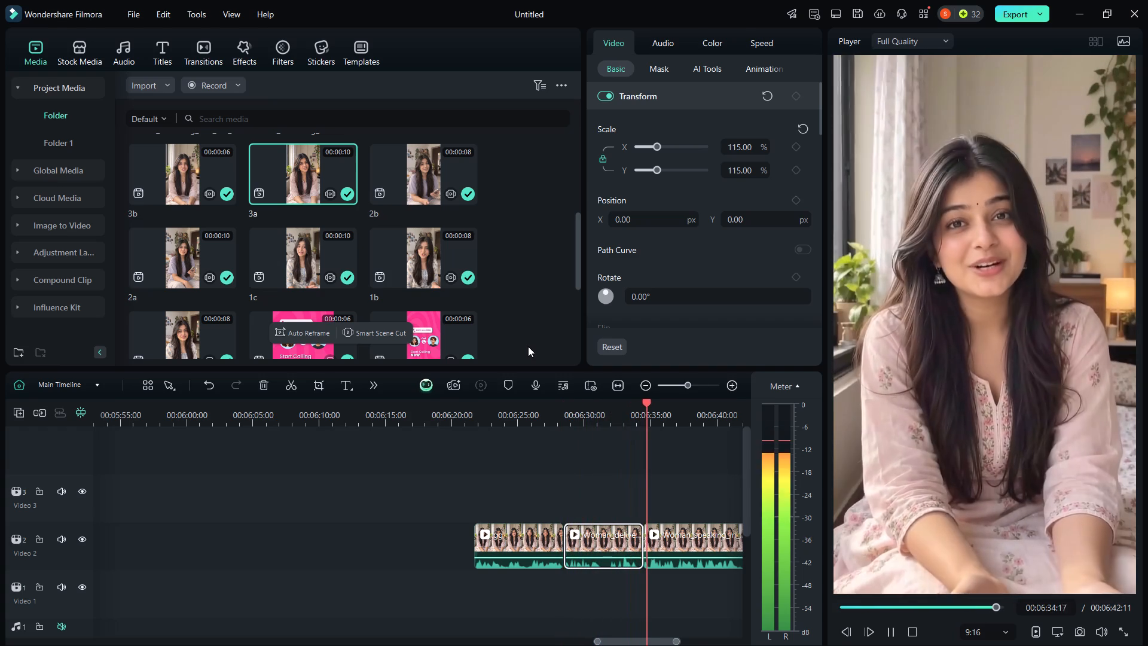
pyautogui.press('space')
pyautogui.click(642, 419)
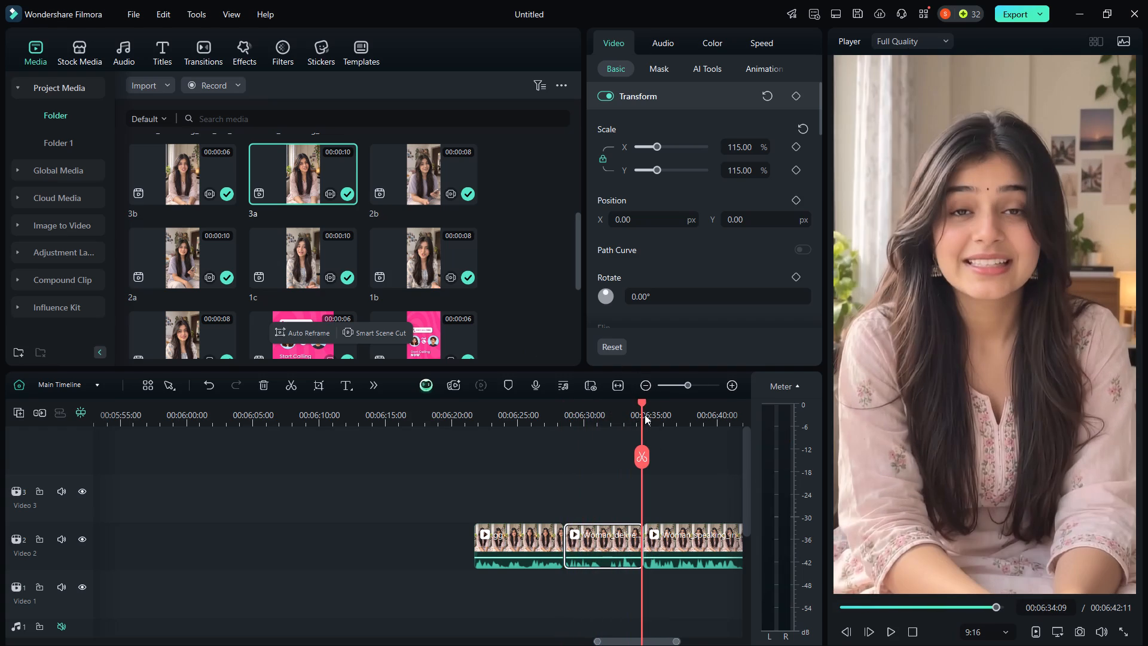
pyautogui.click(645, 415)
pyautogui.press('Left')
pyautogui.press('Left')
pyautogui.press('Left')
pyautogui.press('Left')
pyautogui.press('Left')
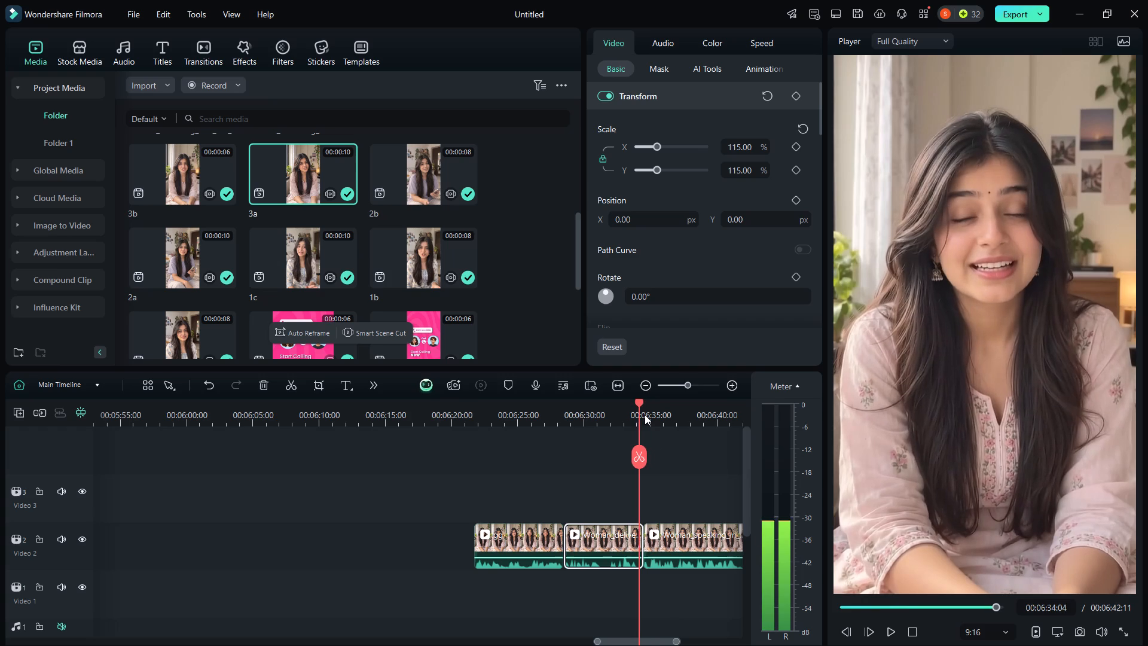
pyautogui.press('Left')
pyautogui.press('Left')
pyautogui.press('Left')
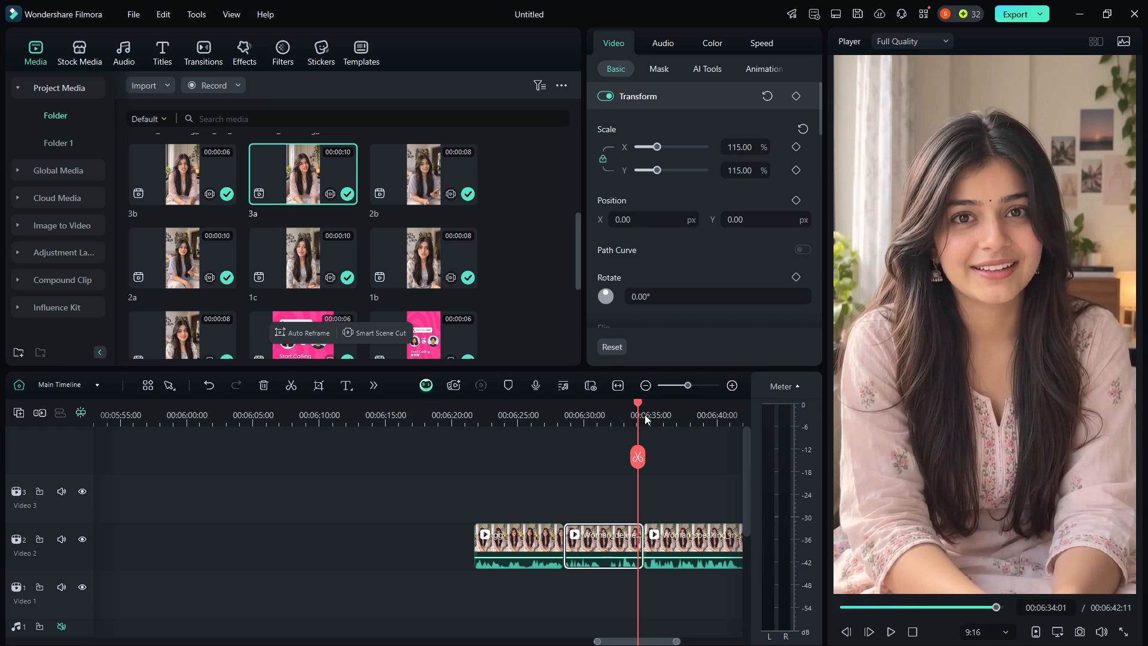
pyautogui.press('b')
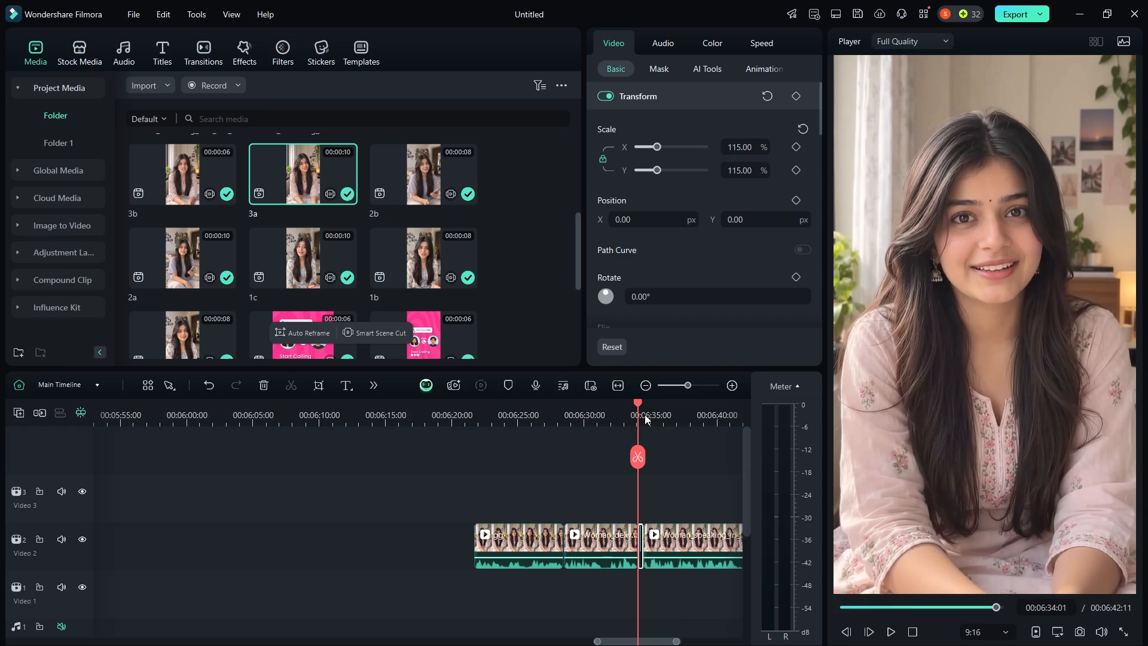
pyautogui.hotkey('shift', 'Delete')
# Play across the new cut and through the last Woman_speaking clip on Video 2 to check the trim.
pyautogui.press('space')
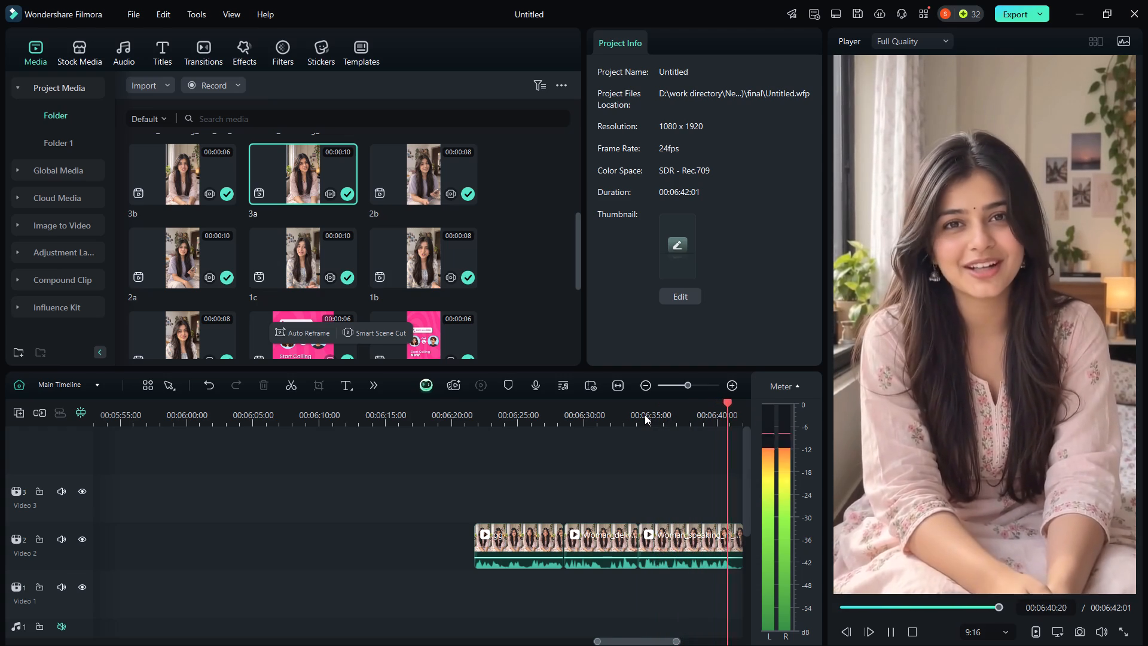
pyautogui.press('space')
# Locate Compound Clip 3 on Video 1, near 00:00:40:00, and open its contents in its own timeline.
pyautogui.keyDown('ctrl'); pyautogui.scroll(-3, 651, 528); pyautogui.keyUp('ctrl')
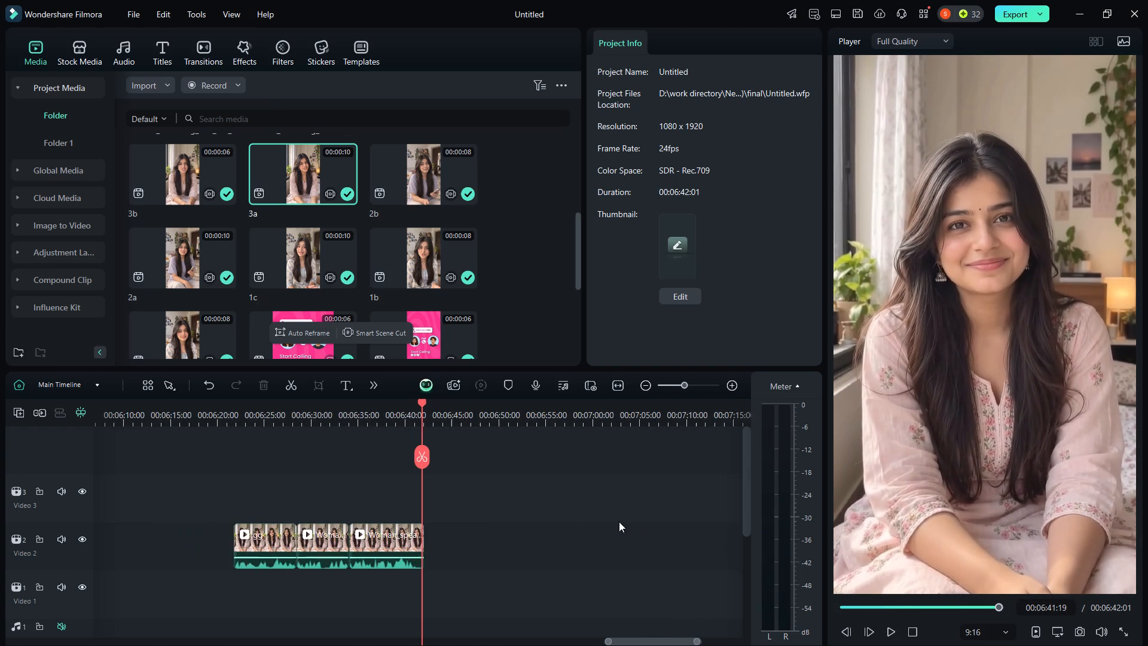
pyautogui.keyDown('ctrl'); pyautogui.scroll(-5, 619, 522); pyautogui.keyUp('ctrl')
pyautogui.moveTo(554, 639); pyautogui.dragTo(366, 643)
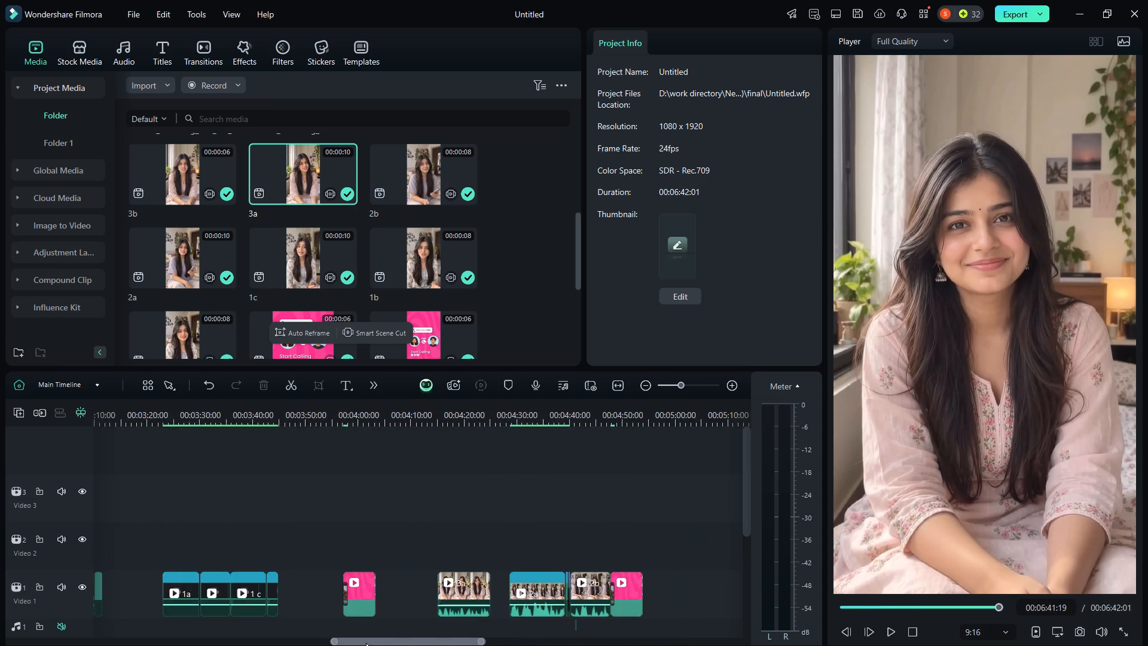
pyautogui.moveTo(366, 643); pyautogui.dragTo(446, 645)
pyautogui.scroll(-5, 447, 619)
pyautogui.scroll(3, 292, 542)
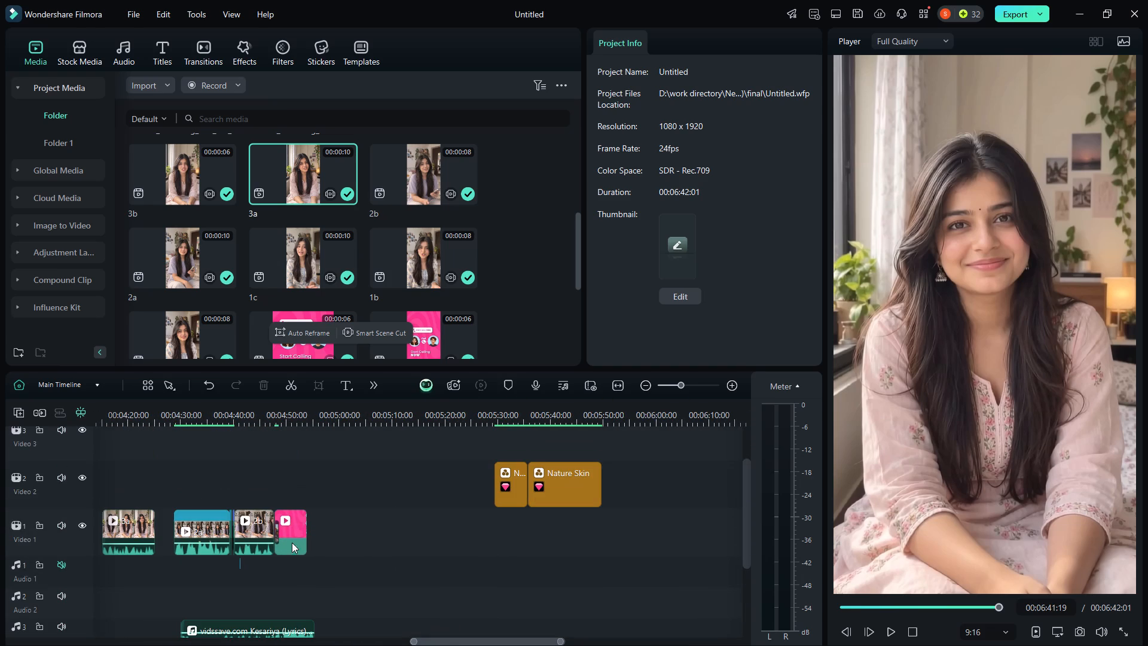
pyautogui.moveTo(463, 643); pyautogui.dragTo(264, 642)
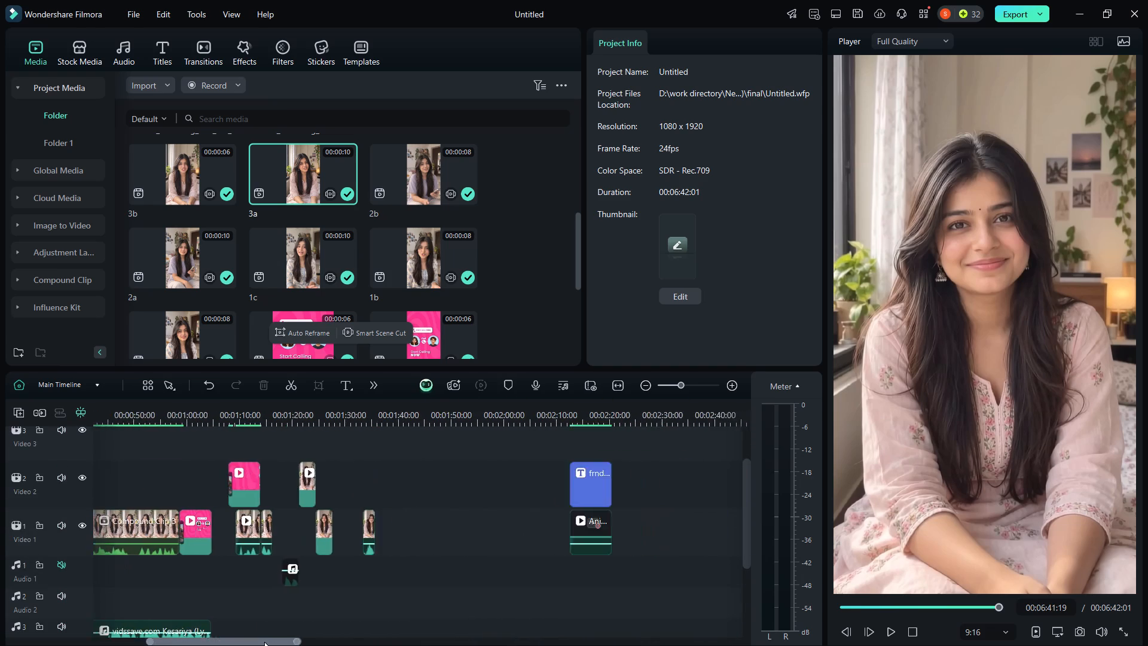
pyautogui.moveTo(264, 642); pyautogui.dragTo(160, 645)
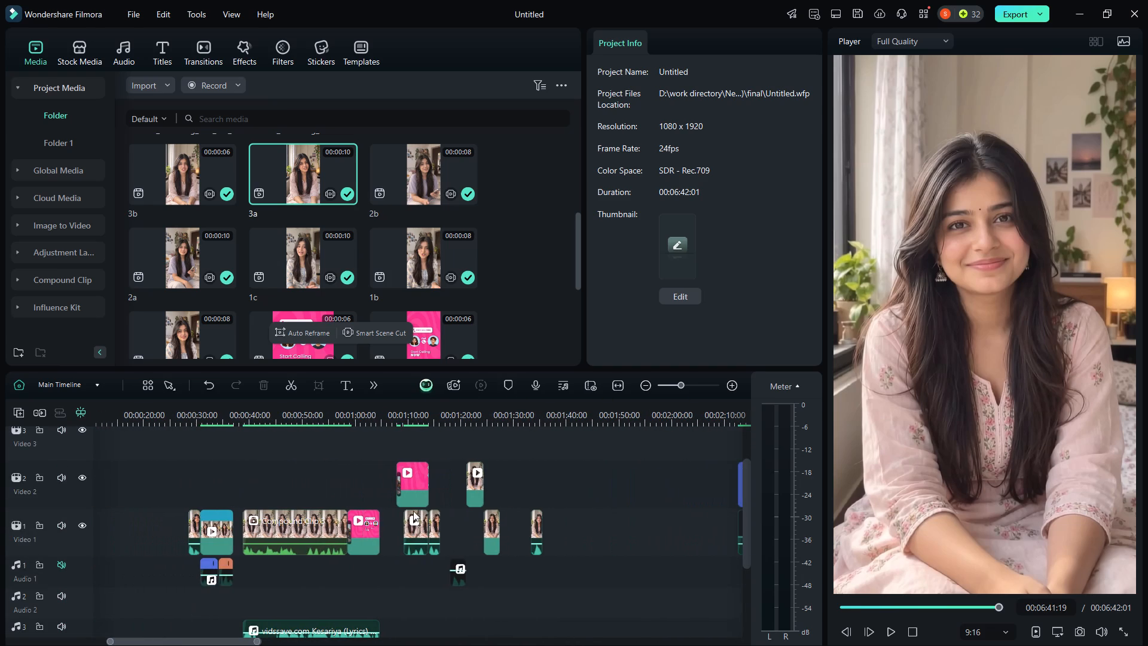
pyautogui.click(312, 537)
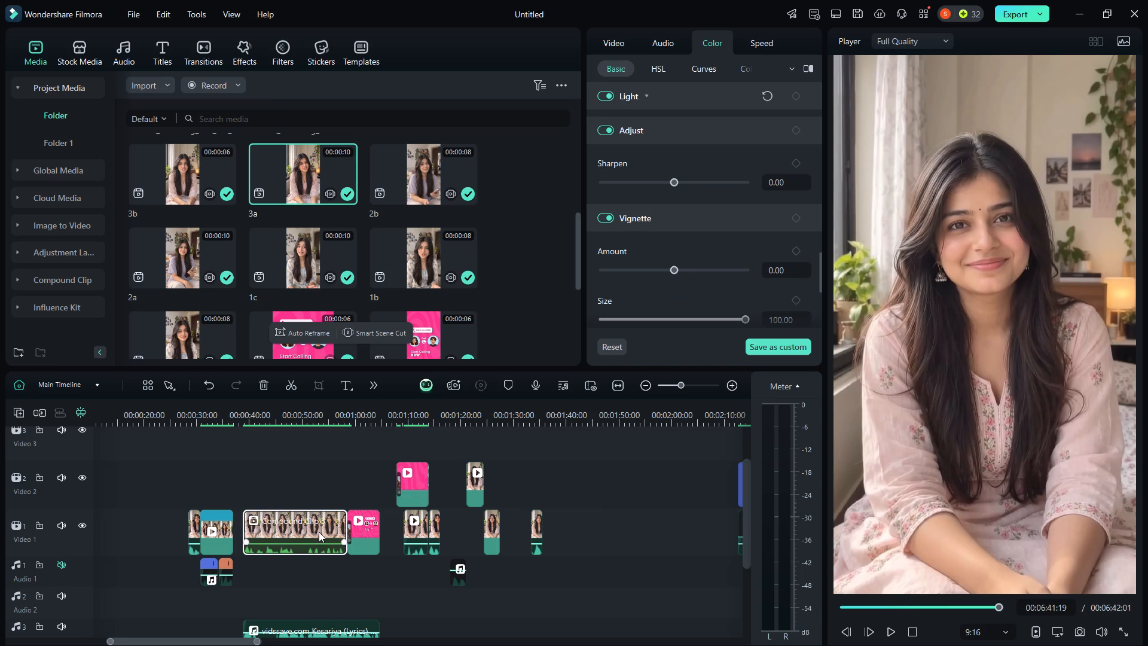
pyautogui.hotkey('ctrl', 'alt', 'd')
pyautogui.click(297, 527)
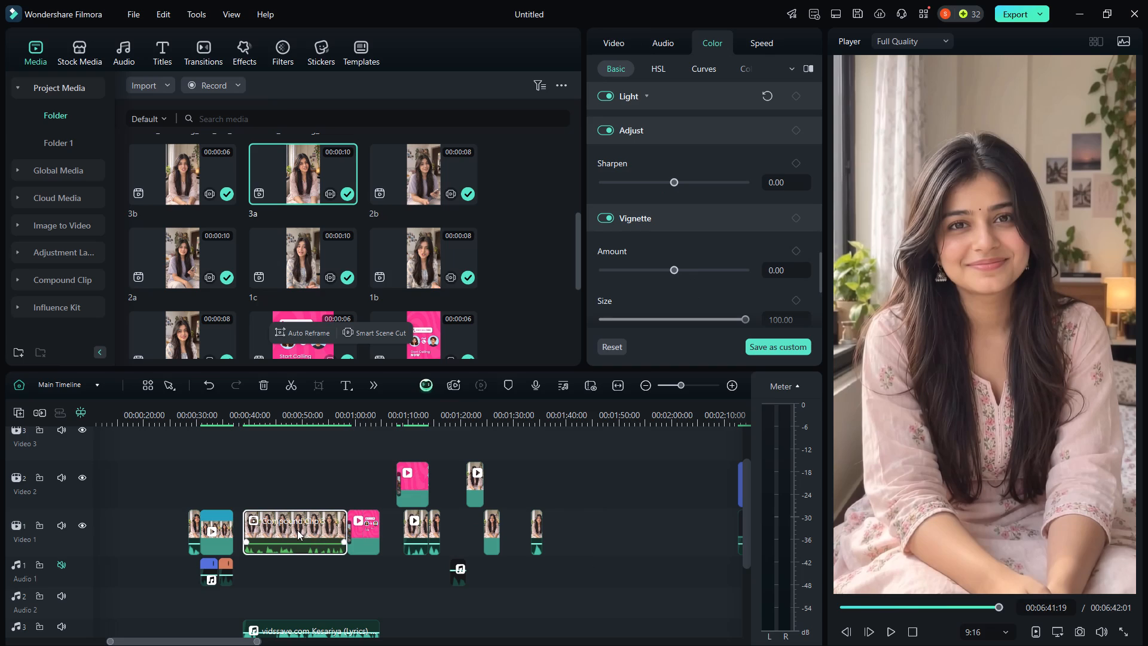
pyautogui.hotkey('ctrl', 'alt', 'd')
pyautogui.doubleClick(299, 530)
pyautogui.click(447, 516)
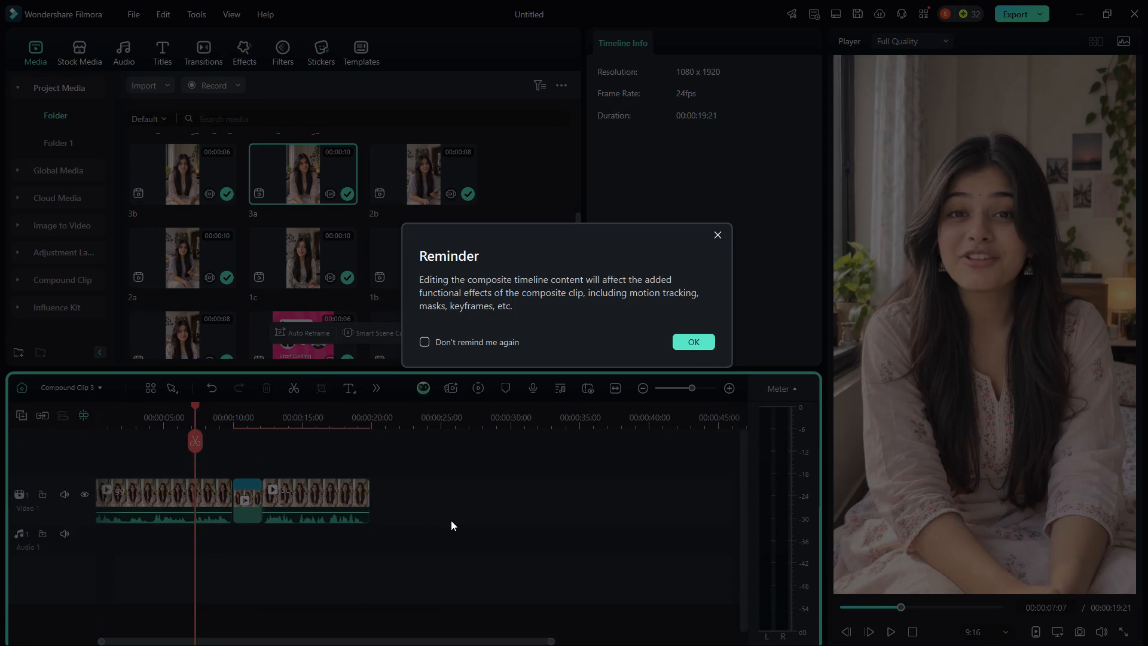
pyautogui.click(702, 345)
# Play the short middle clip in Compound Clip 3 and inspect the settings of the three clips inside.
pyautogui.scroll(-2, 394, 532)
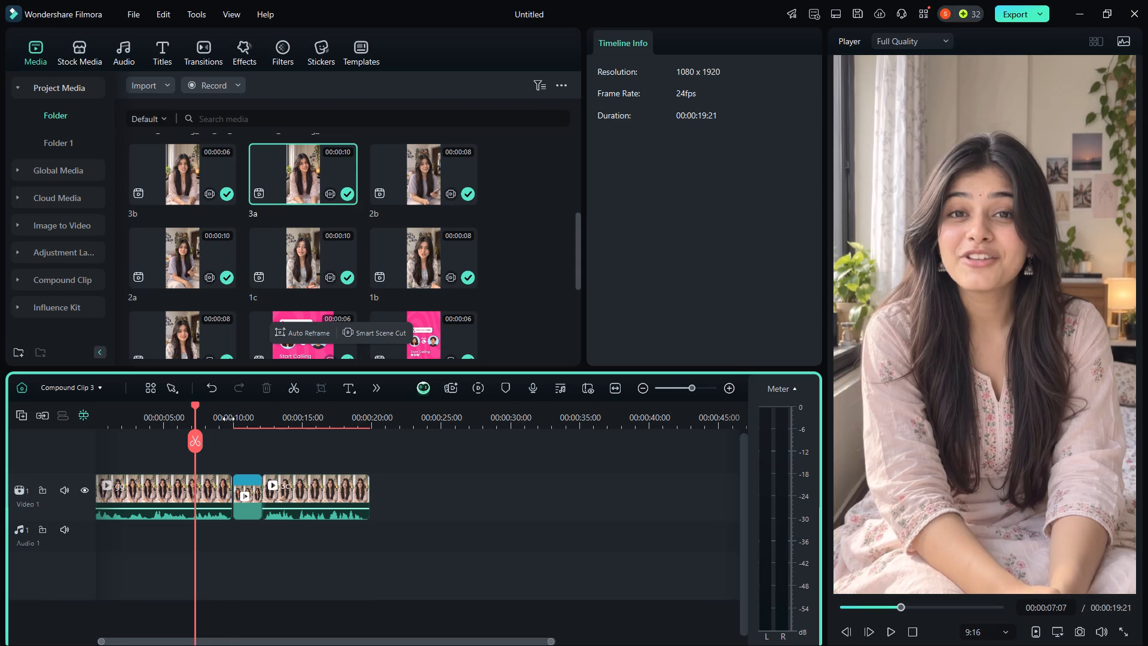
pyautogui.click(228, 418)
pyautogui.press('space')
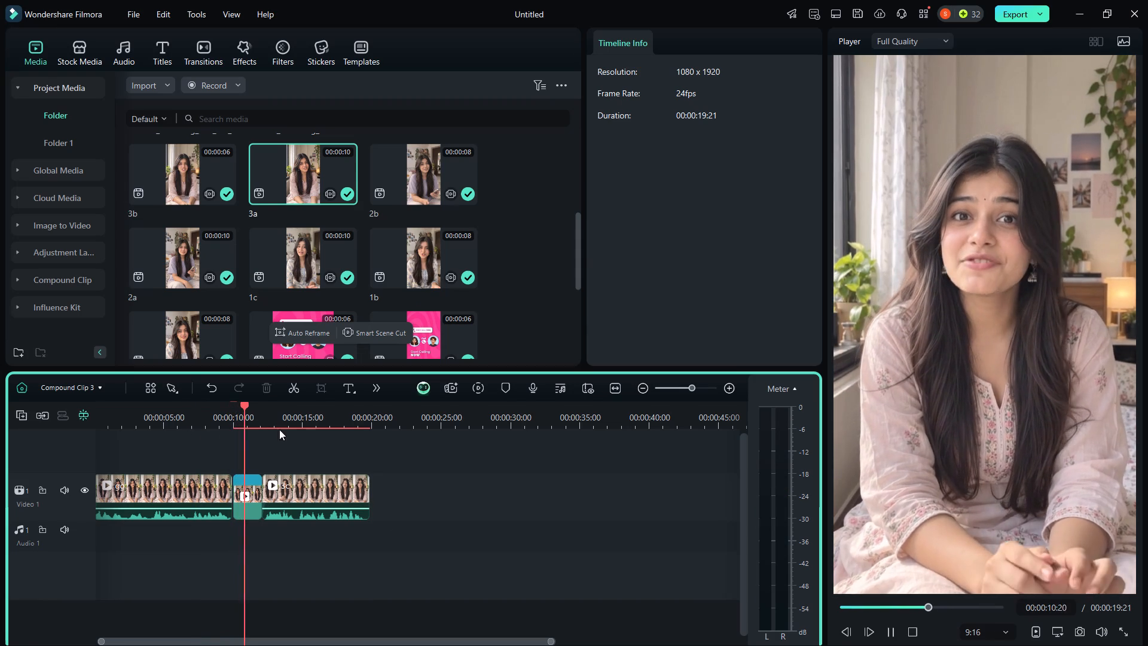
pyautogui.press('space')
pyautogui.click(252, 495)
pyautogui.scroll(-5, 292, 471)
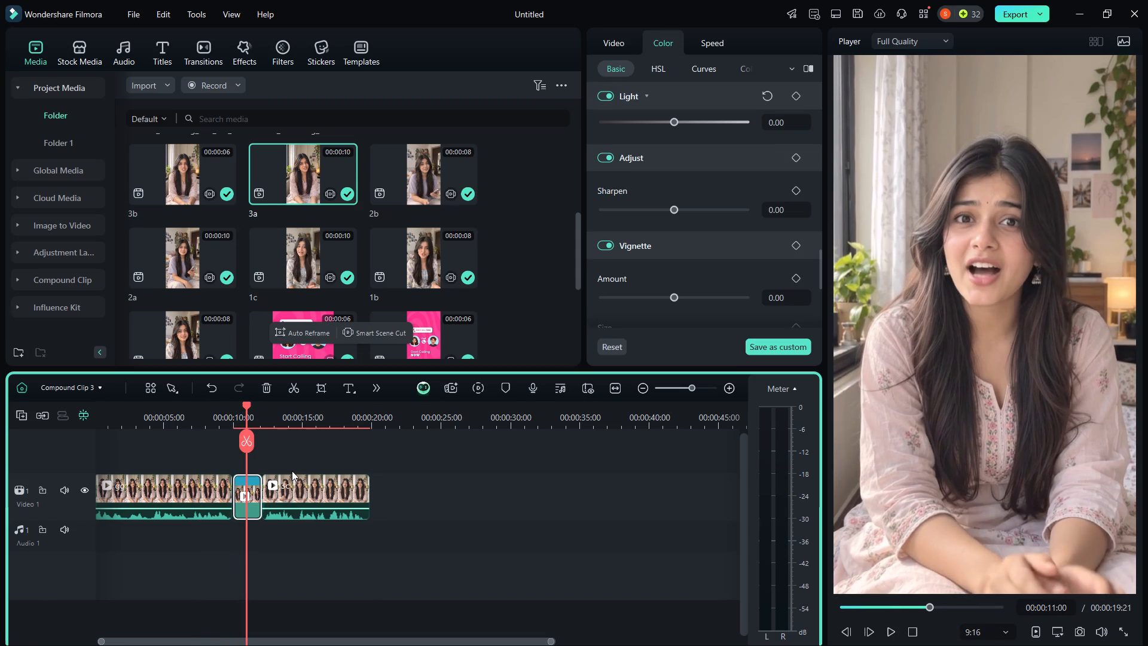
pyautogui.tripleClick(250, 495)
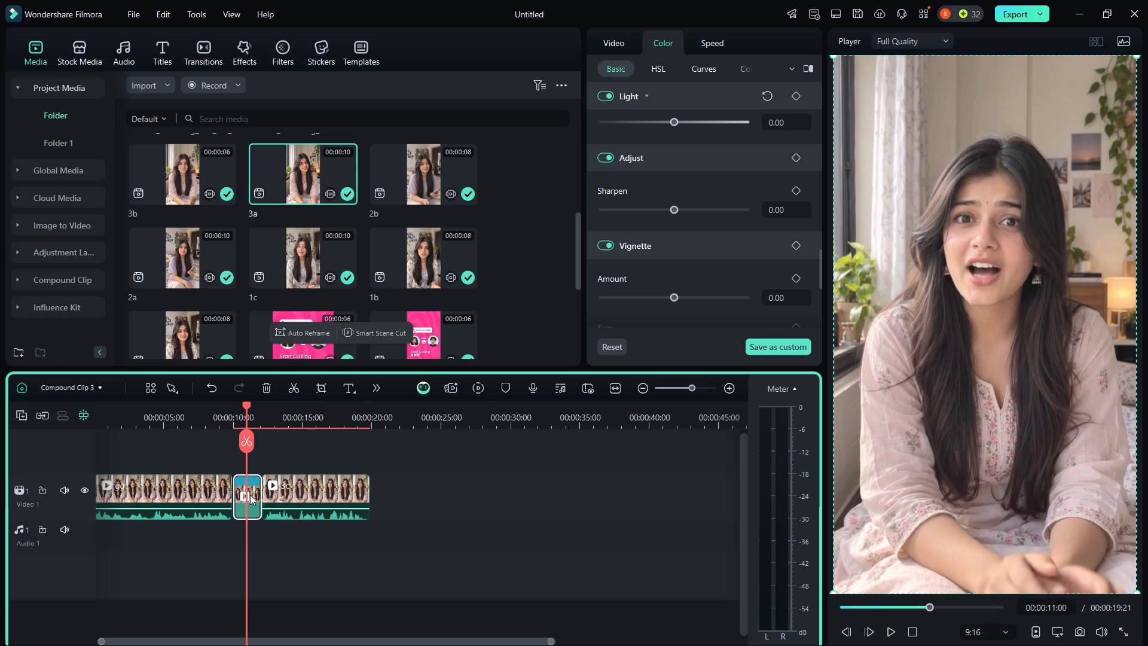
pyautogui.scroll(-3, 439, 465)
pyautogui.scroll(4, 439, 465)
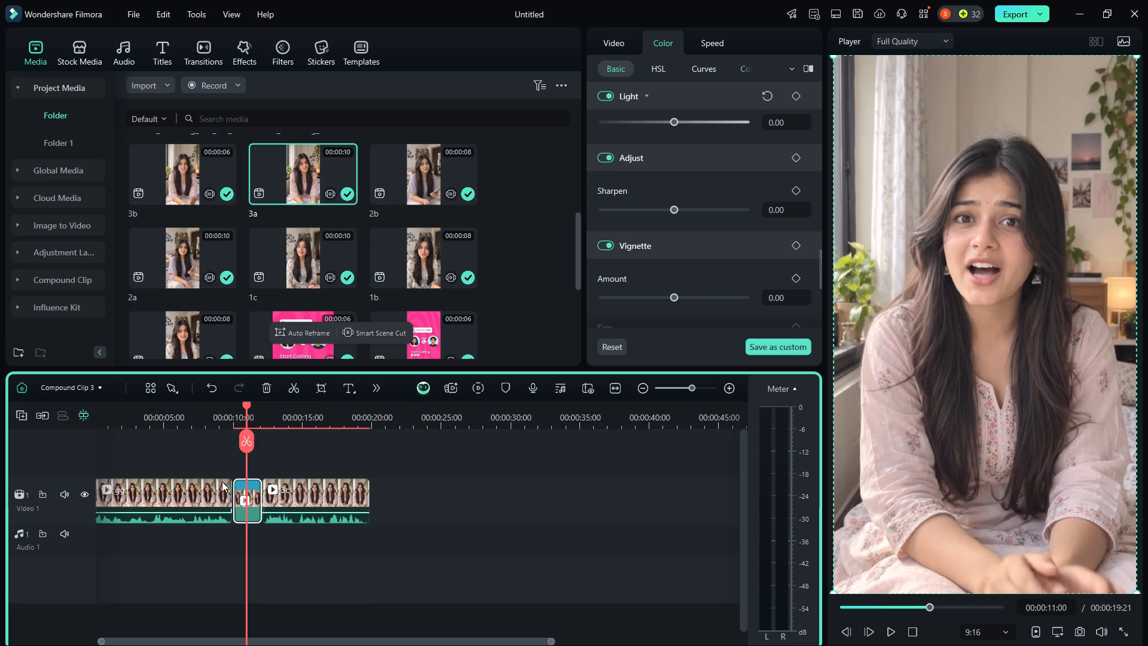
pyautogui.click(203, 490)
pyautogui.click(254, 493)
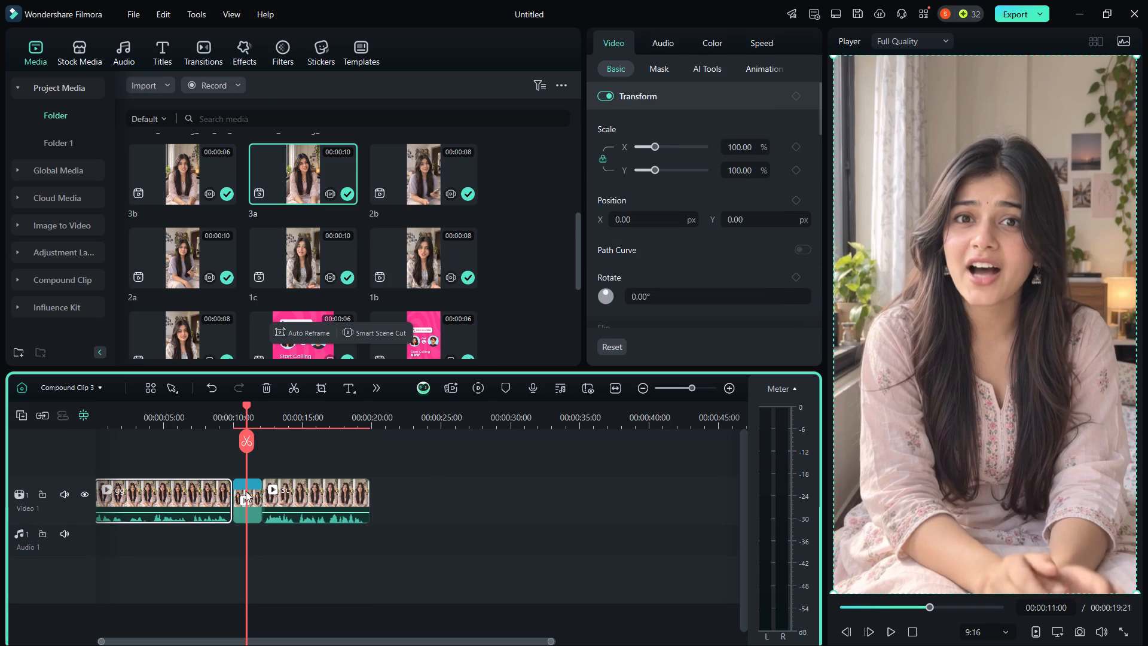
pyautogui.click(235, 495)
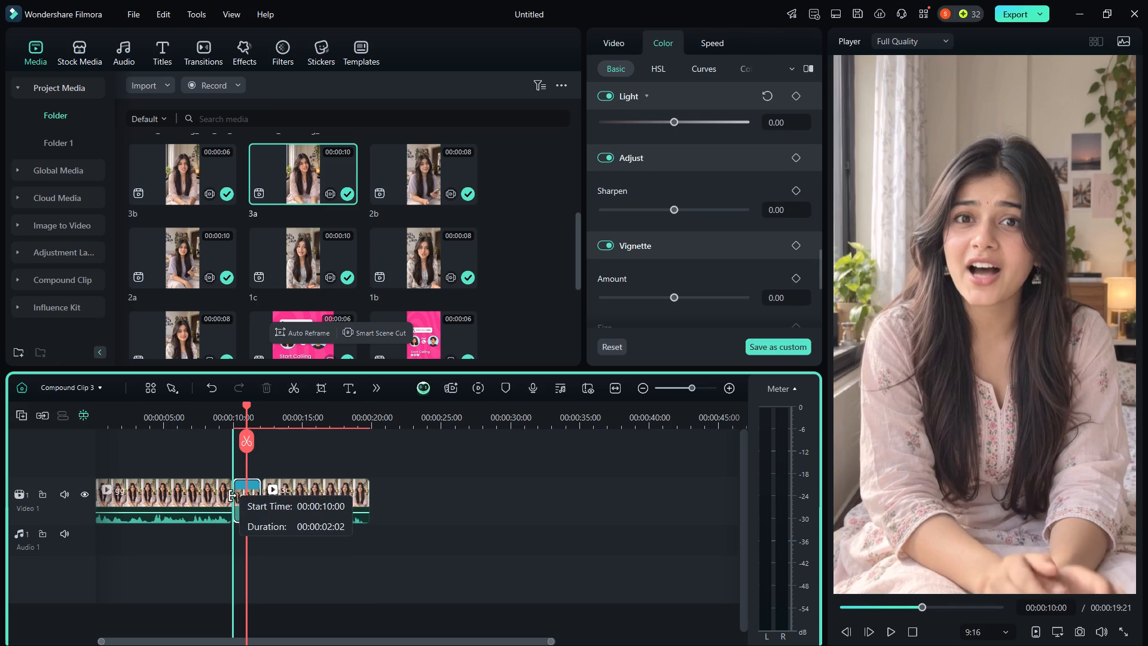
pyautogui.click(247, 502)
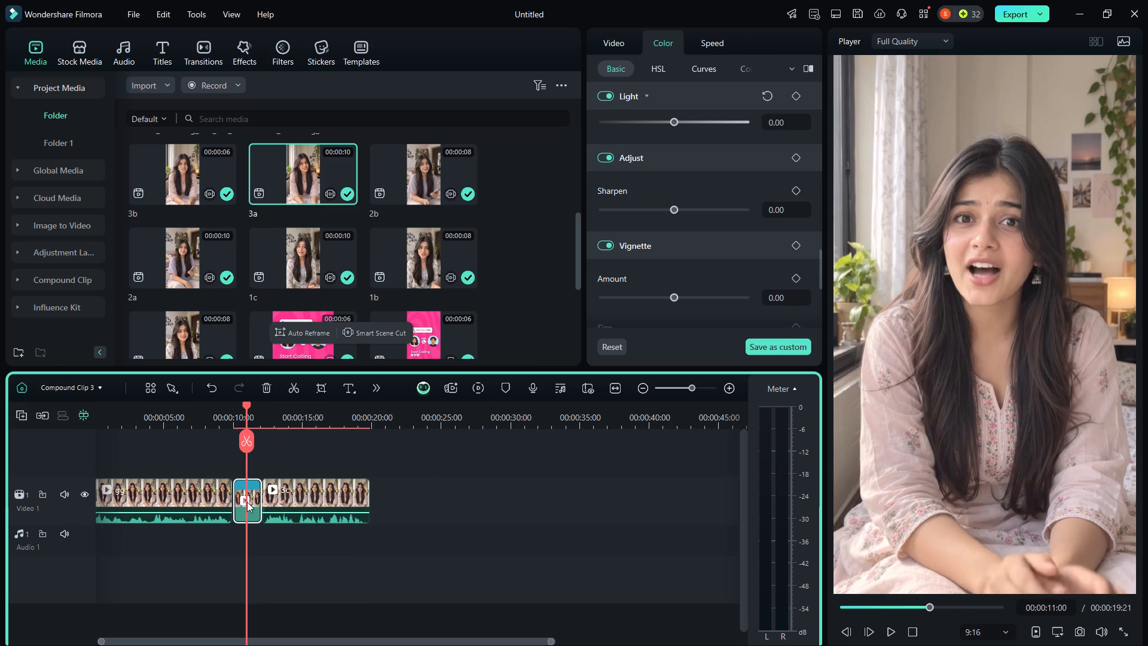
pyautogui.click(170, 487)
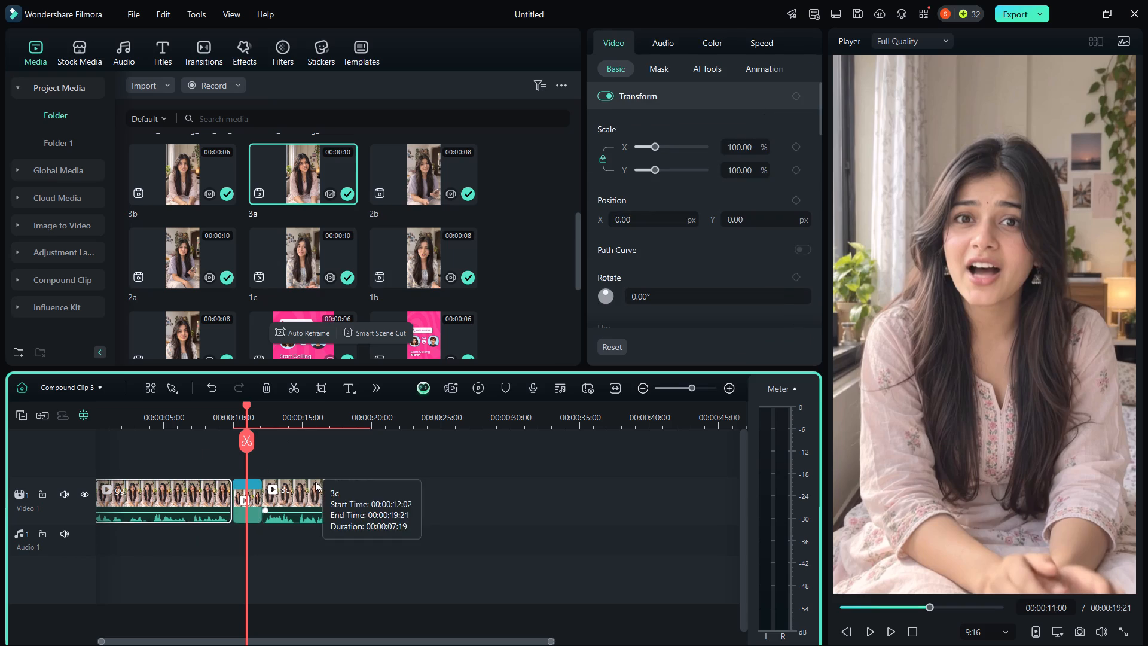
pyautogui.click(315, 483)
# Preview the 1c source clip from the project media, then go back to Compound Clip 3 at 00:00:15:08.
pyautogui.click(184, 415)
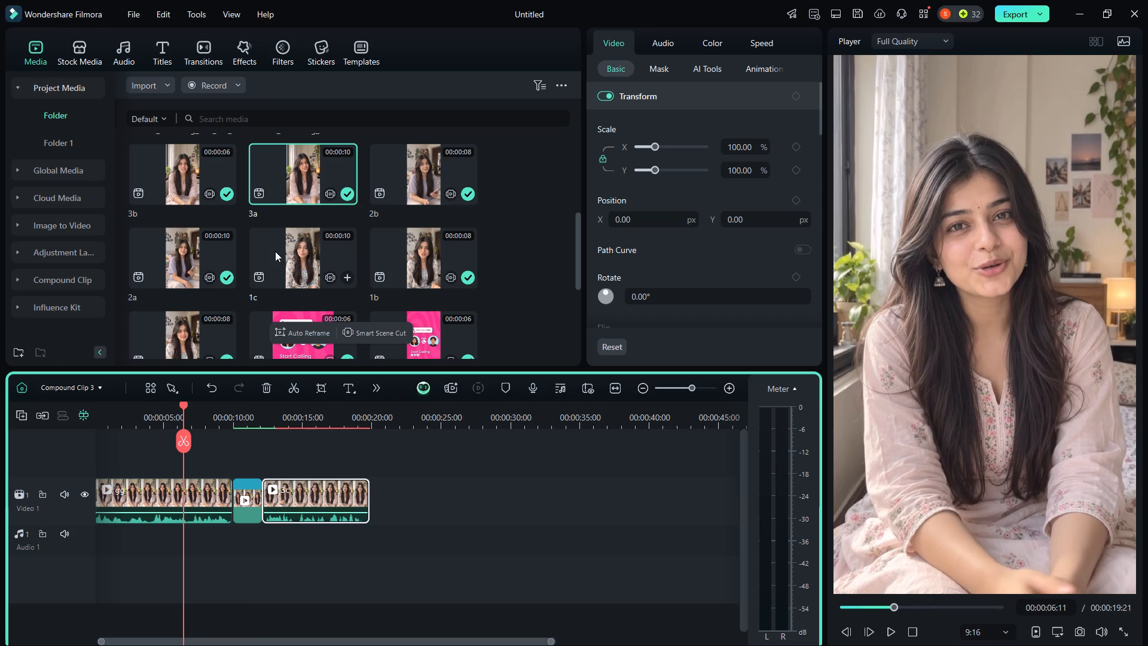
pyautogui.click(301, 236)
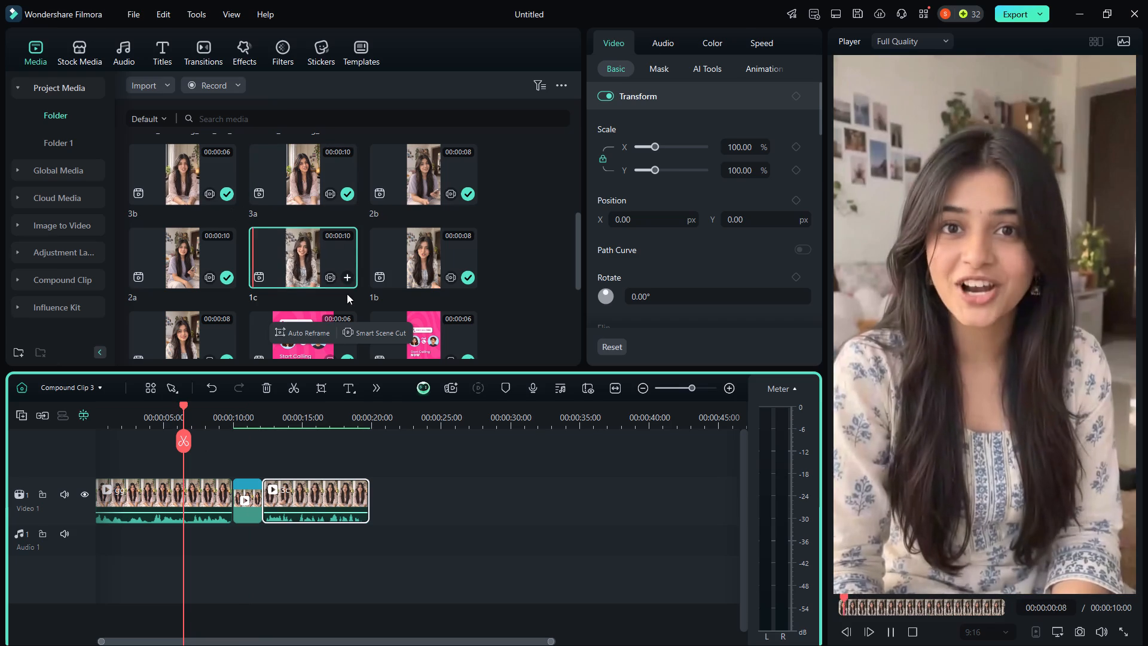
pyautogui.click(399, 351)
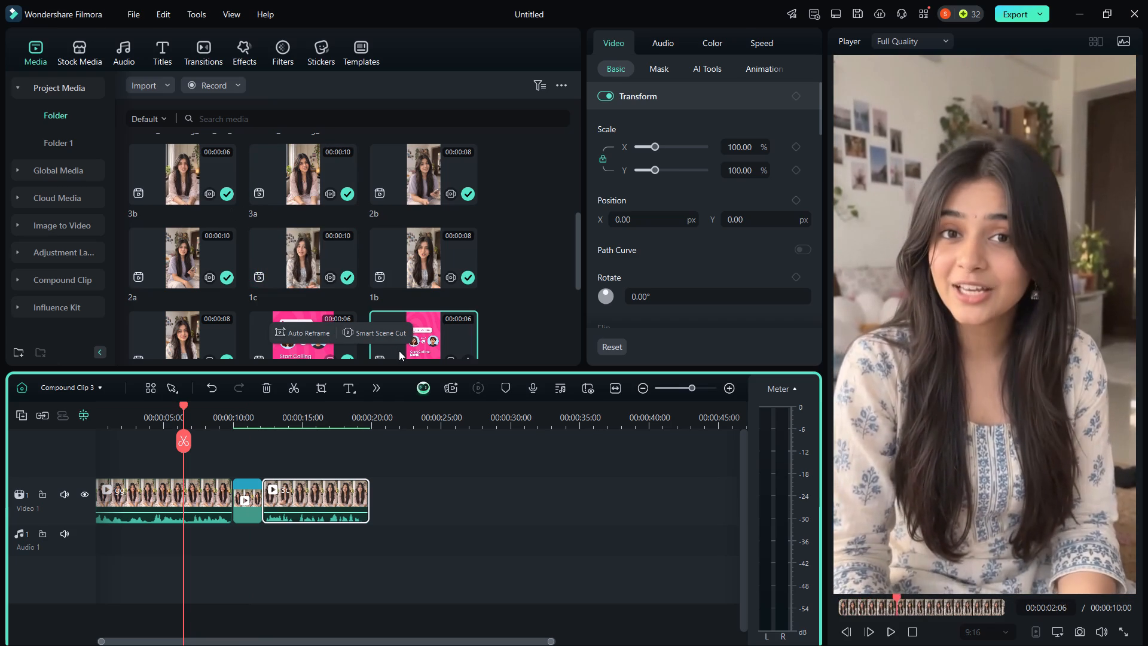
pyautogui.click(307, 428)
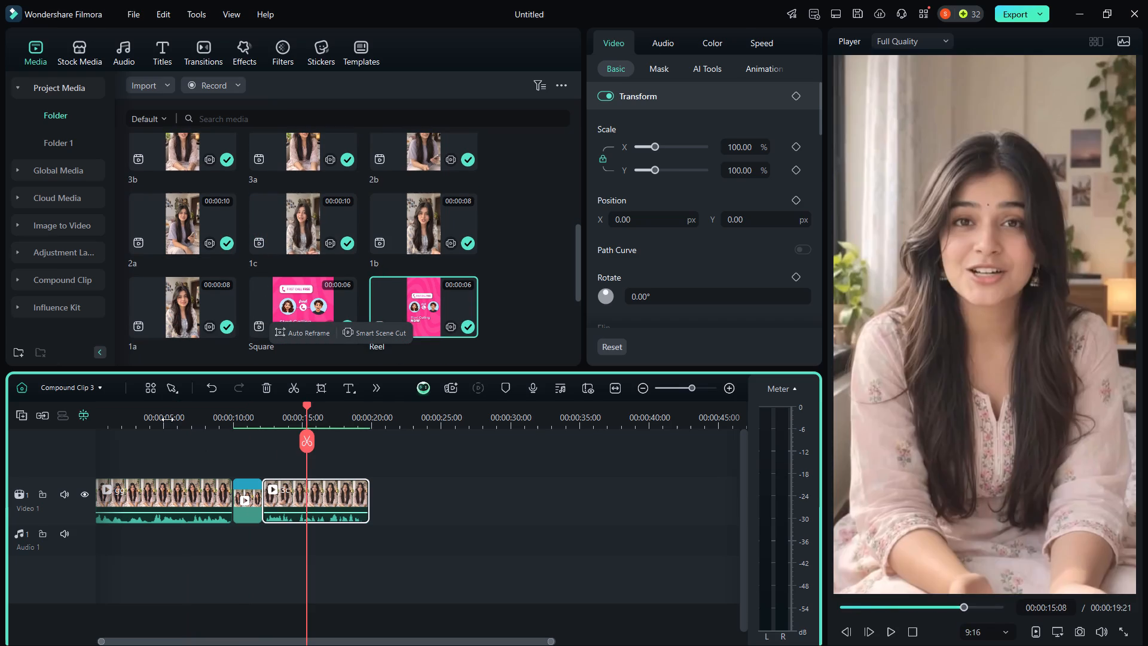
# Play Compound Clip 3 from about 00:00:12:00 and again from about 00:00:05:15 to review its framing and cuts.
pyautogui.click(167, 419)
pyautogui.moveTo(167, 418); pyautogui.dragTo(102, 435)
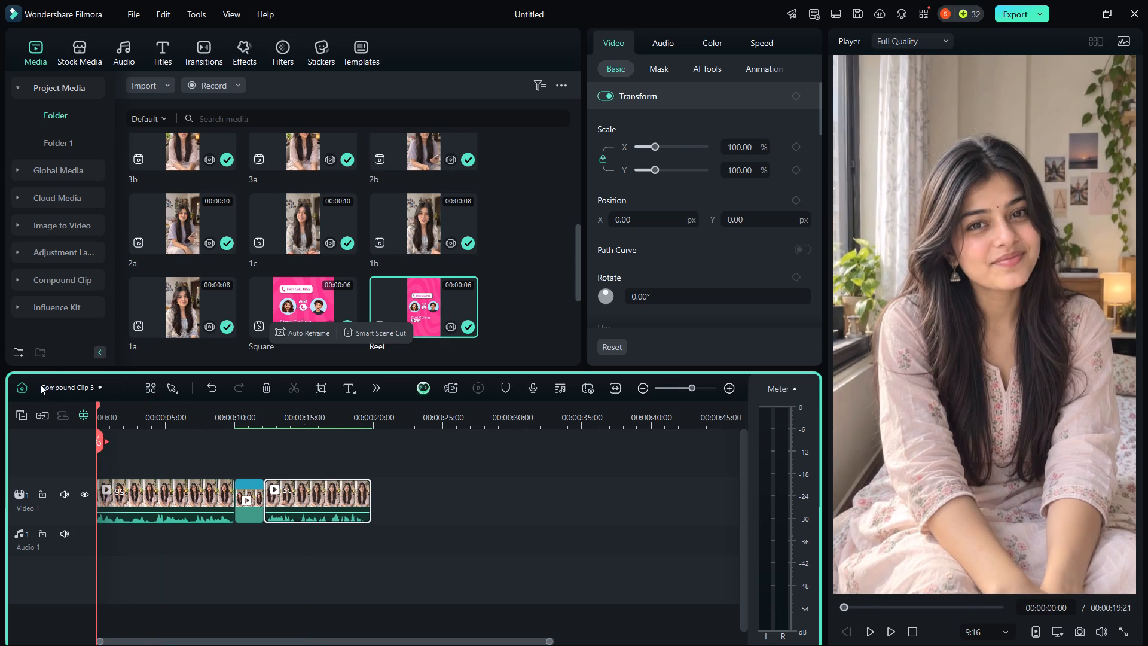
pyautogui.click(262, 403)
pyautogui.press('space')
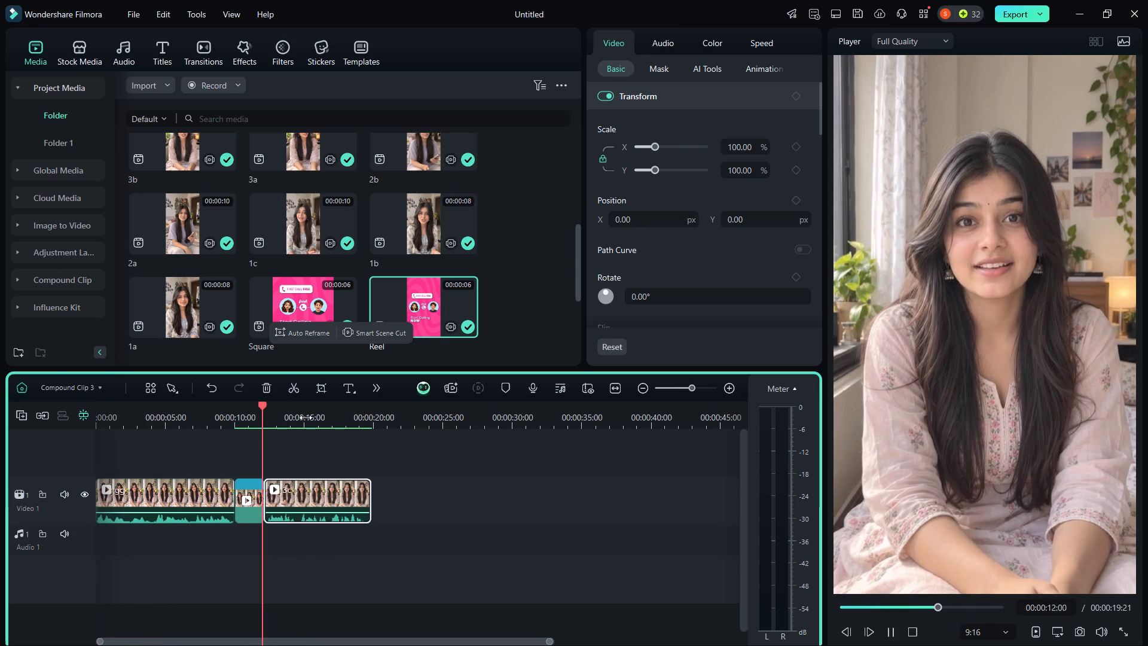
pyautogui.press('space')
pyautogui.press('space')
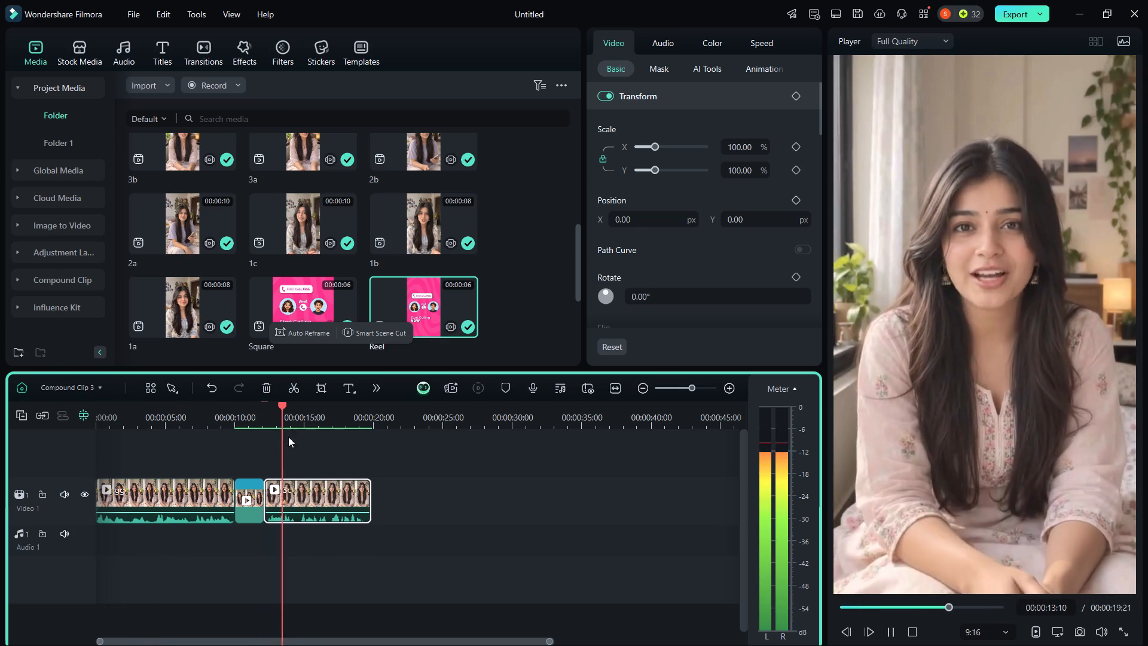
pyautogui.press('space')
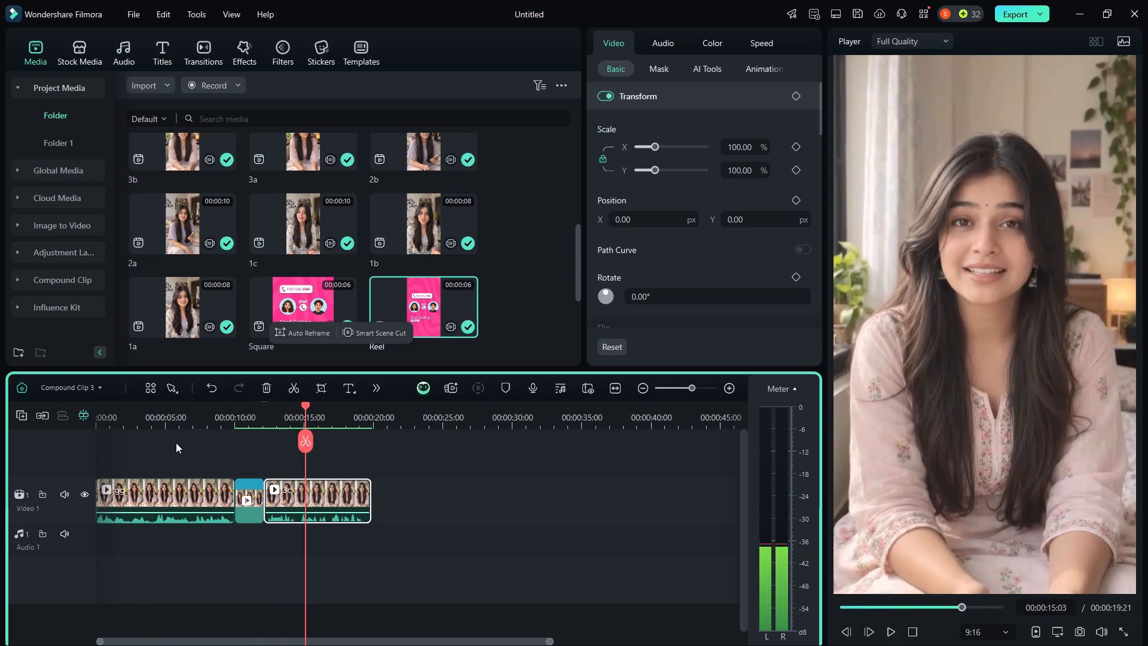
pyautogui.click(175, 419)
pyautogui.press('space')
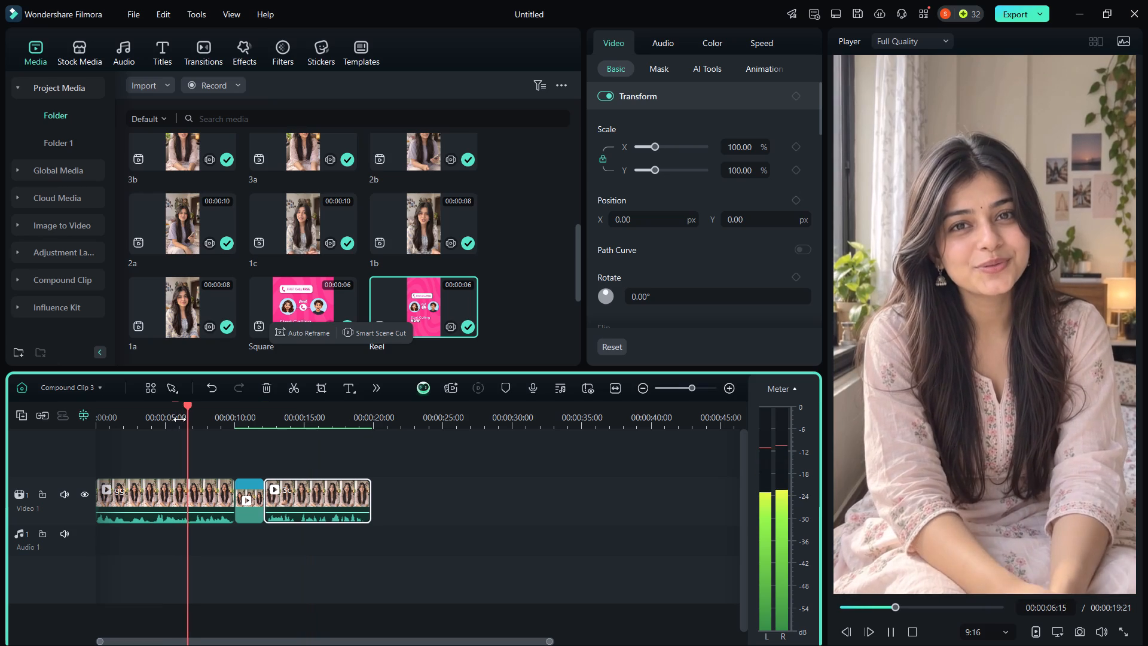
pyautogui.press('space')
# Return to the Main Timeline and place the playhead at 00:06:22:06, at the start of the assembled Video 2 clips.
pyautogui.click(56, 386)
pyautogui.click(72, 407)
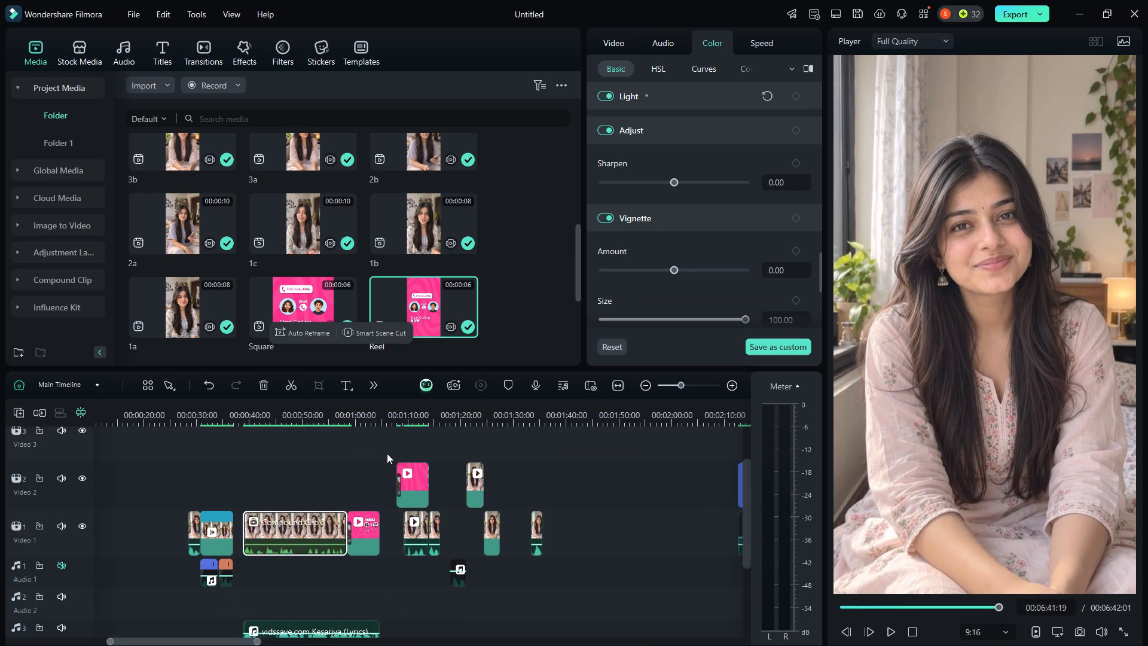
pyautogui.scroll(-9, 454, 453)
pyautogui.click(381, 413)
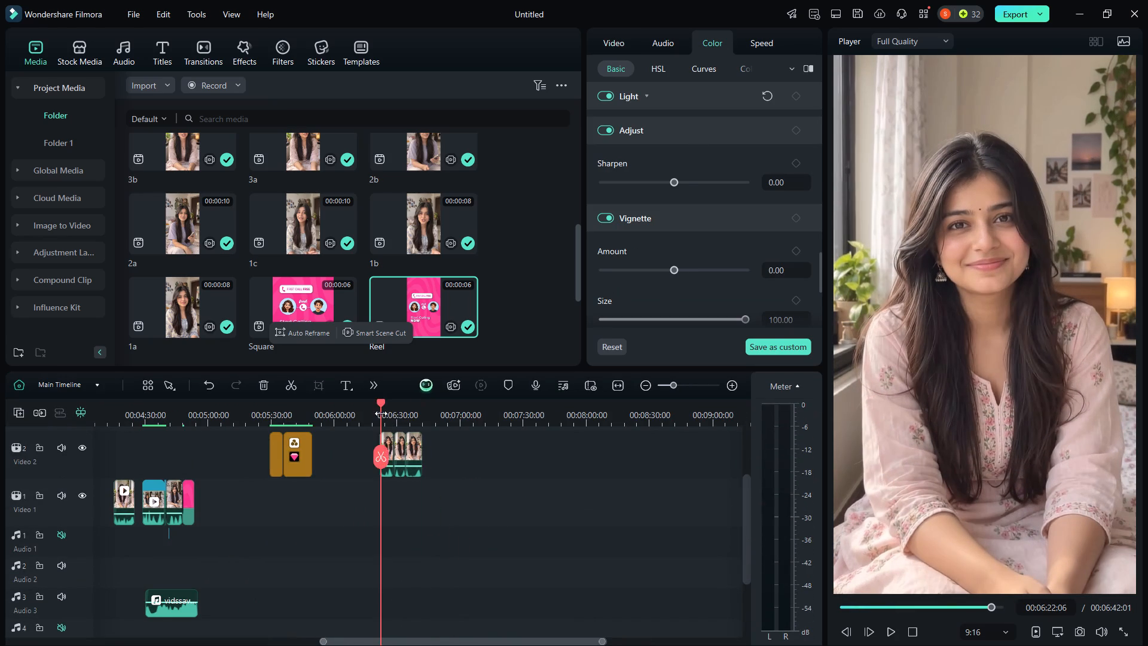
# Scan the earlier edits on the Main Timeline and examine the one around 00:03:33:13.
pyautogui.keyDown('ctrl'); pyautogui.scroll(19, 384, 413); pyautogui.keyUp('ctrl')
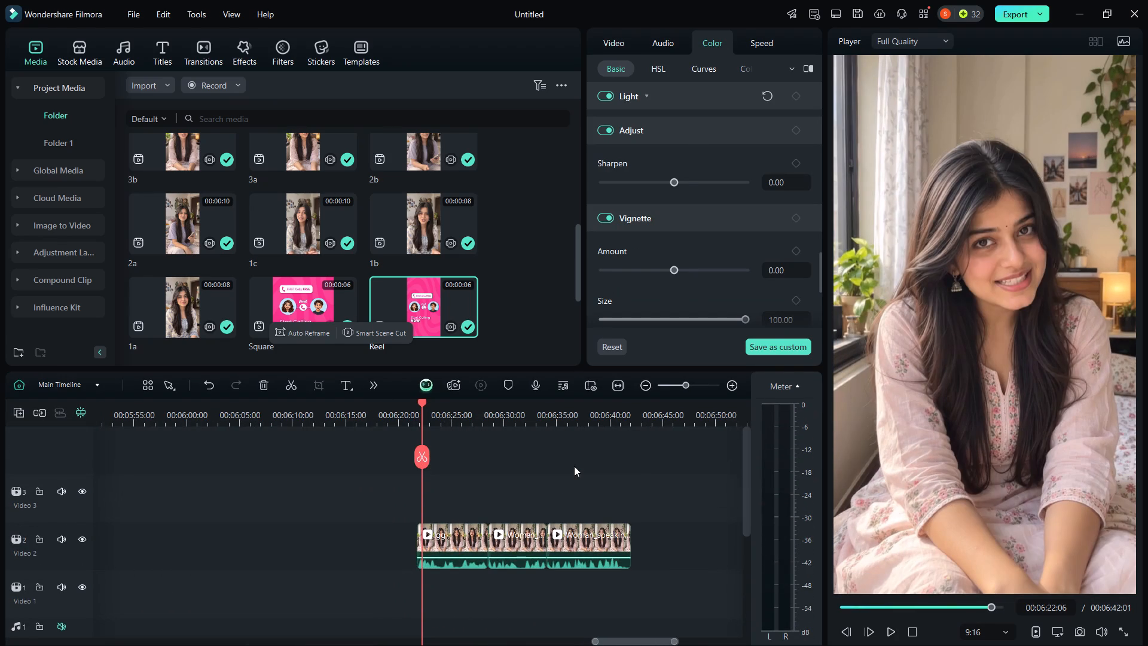
pyautogui.scroll(-12, 574, 466)
pyautogui.scroll(1, 216, 507)
pyautogui.scroll(-3, 214, 510)
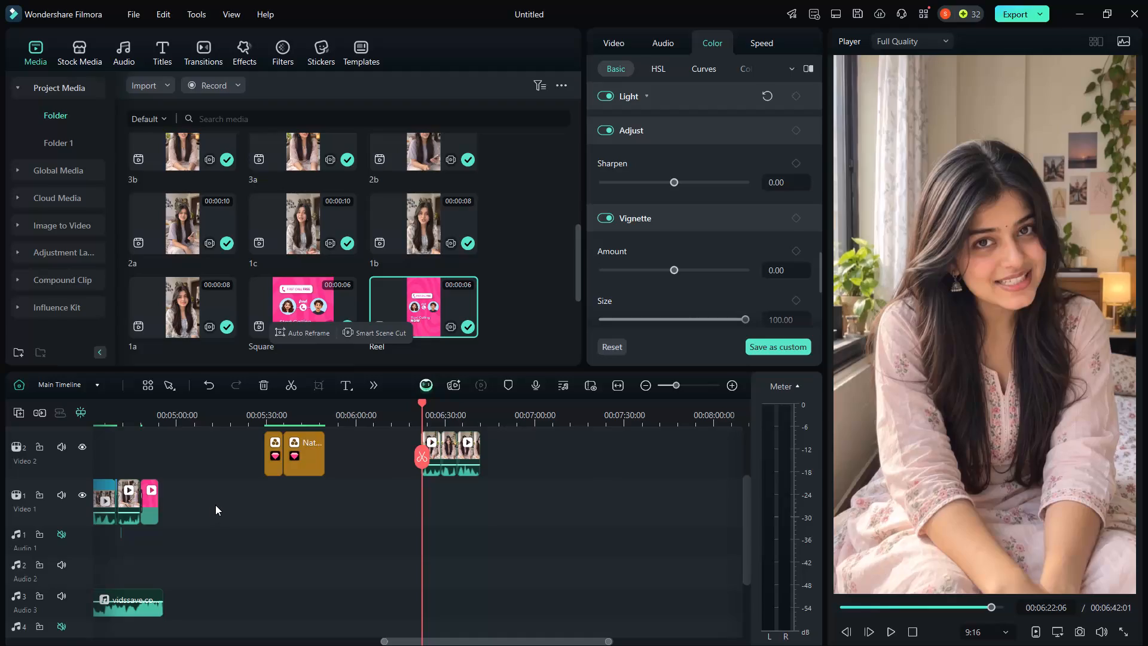
pyautogui.keyDown('ctrl'); pyautogui.scroll(-7, 216, 505); pyautogui.keyUp('ctrl')
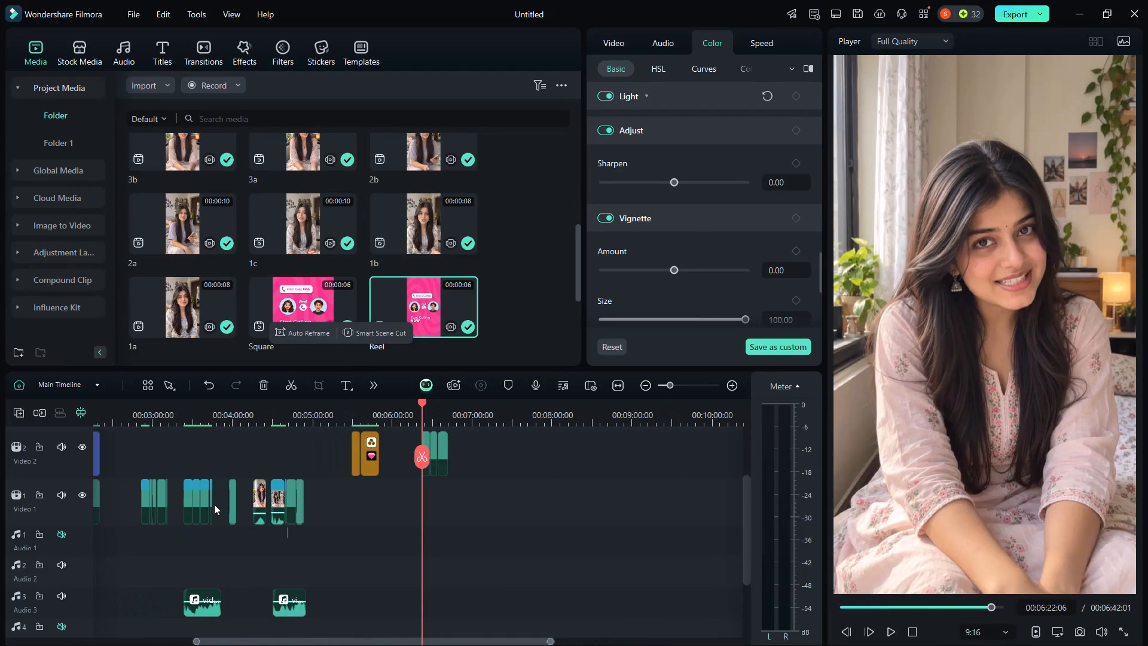
pyautogui.keyDown('ctrl'); pyautogui.scroll(2, 210, 505); pyautogui.keyUp('ctrl')
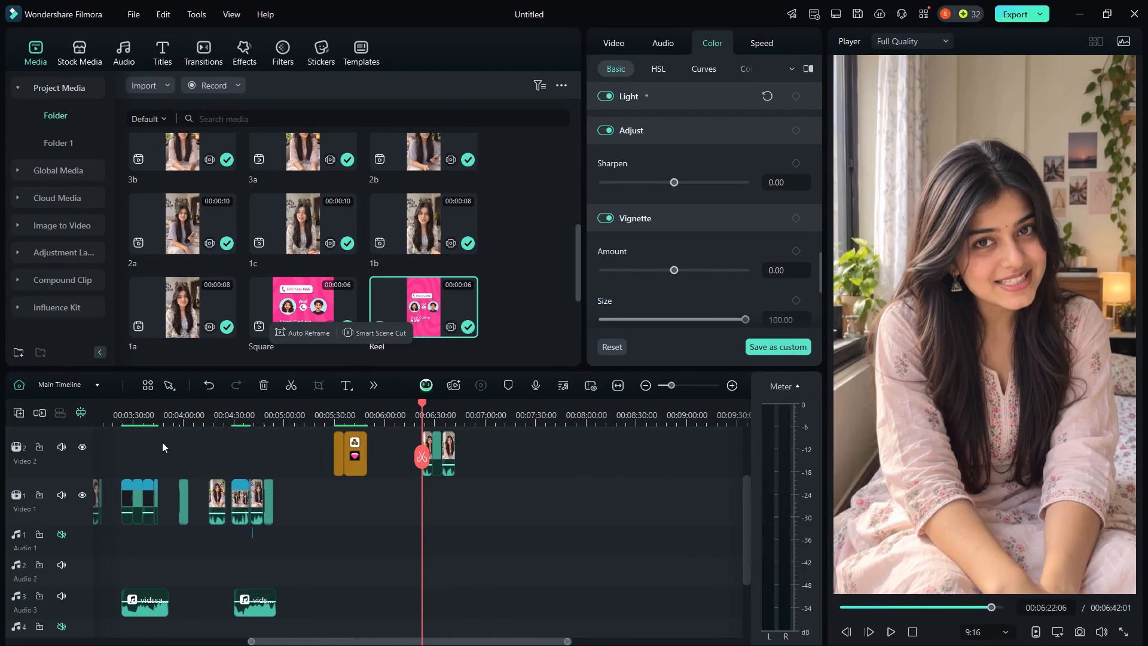
pyautogui.click(139, 415)
pyautogui.keyDown('ctrl'); pyautogui.scroll(9, 148, 497); pyautogui.keyUp('ctrl')
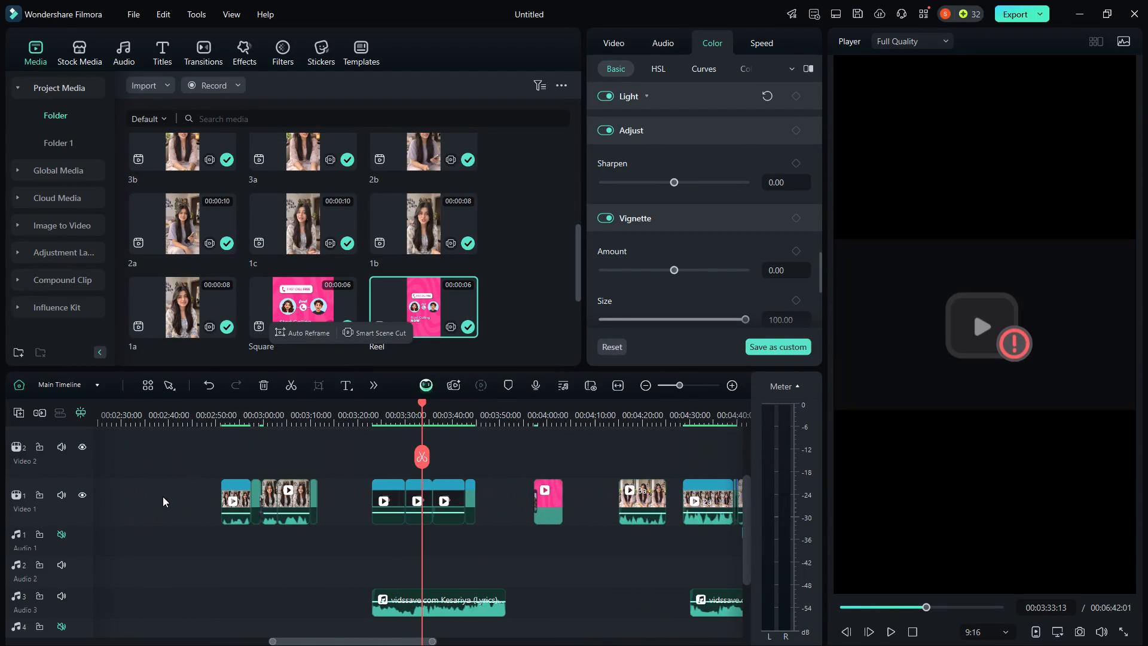
pyautogui.keyDown('ctrl'); pyautogui.scroll(5, 310, 487); pyautogui.keyUp('ctrl')
# Move the Kesariya song clip from under the compound edit near 00:00:52:11 to Audio 1, starting with the assembled Video 2 clips.
pyautogui.keyDown('ctrl'); pyautogui.scroll(-11, 312, 487); pyautogui.keyUp('ctrl')
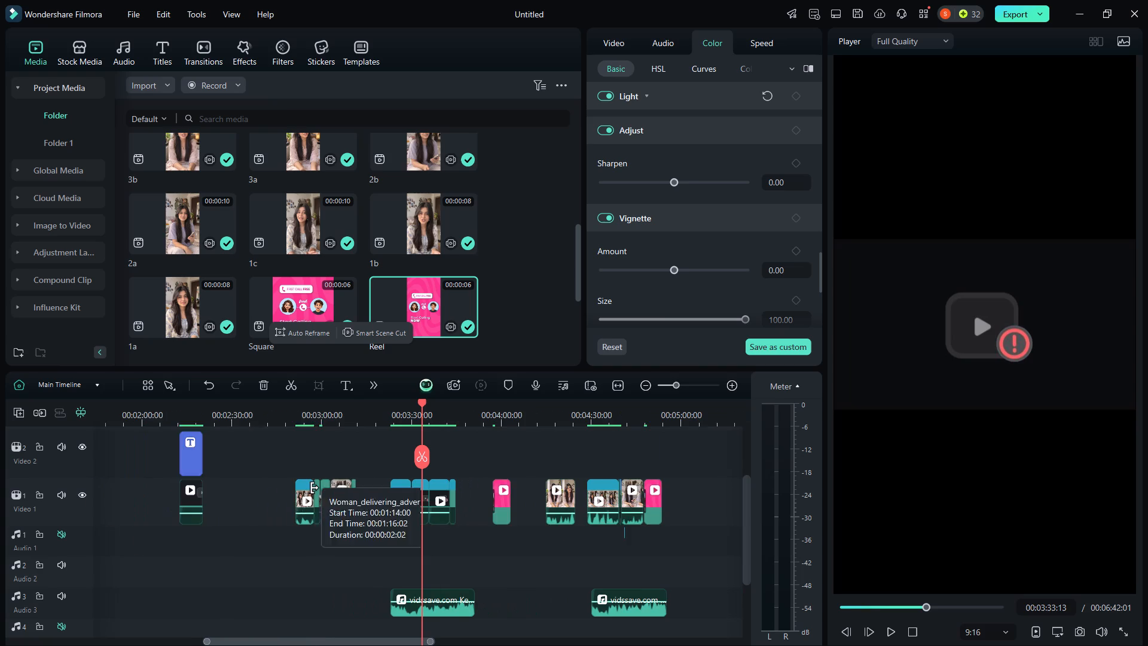
pyautogui.keyDown('ctrl'); pyautogui.scroll(-2, 315, 487); pyautogui.keyUp('ctrl')
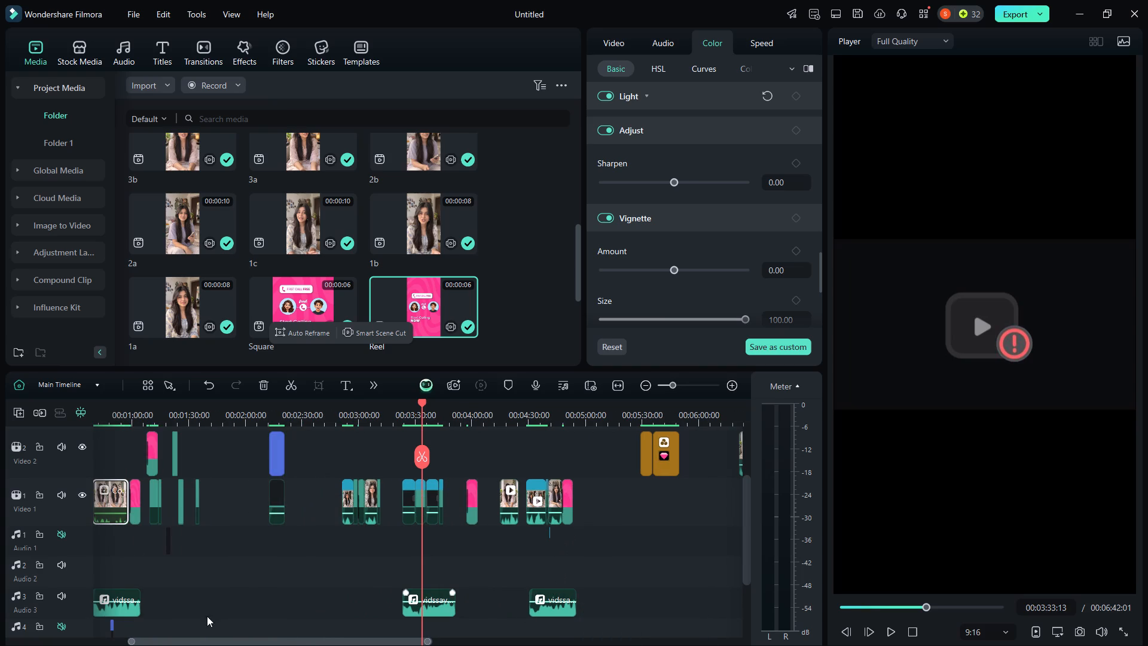
pyautogui.click(117, 413)
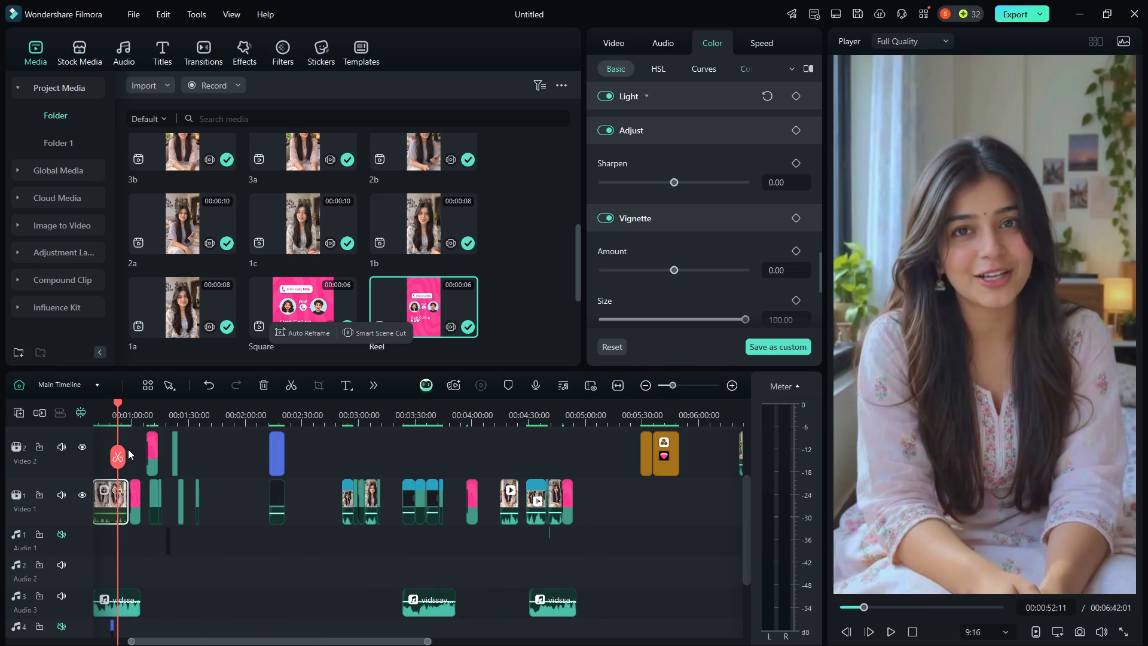
pyautogui.moveTo(121, 609); pyautogui.dragTo(769, 548)
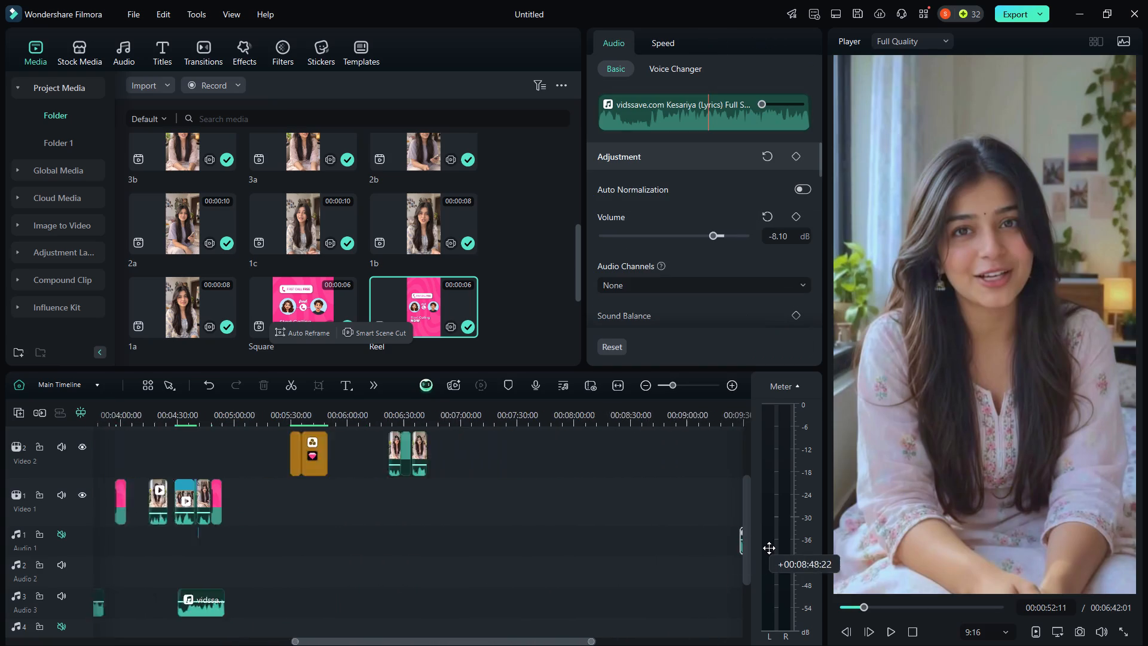
pyautogui.moveTo(769, 548); pyautogui.dragTo(244, 546)
# Unmute the Audio 1 track.
pyautogui.keyDown('ctrl'); pyautogui.scroll(4, 273, 545); pyautogui.keyUp('ctrl')
pyautogui.keyDown('ctrl'); pyautogui.scroll(1, 410, 540); pyautogui.keyUp('ctrl')
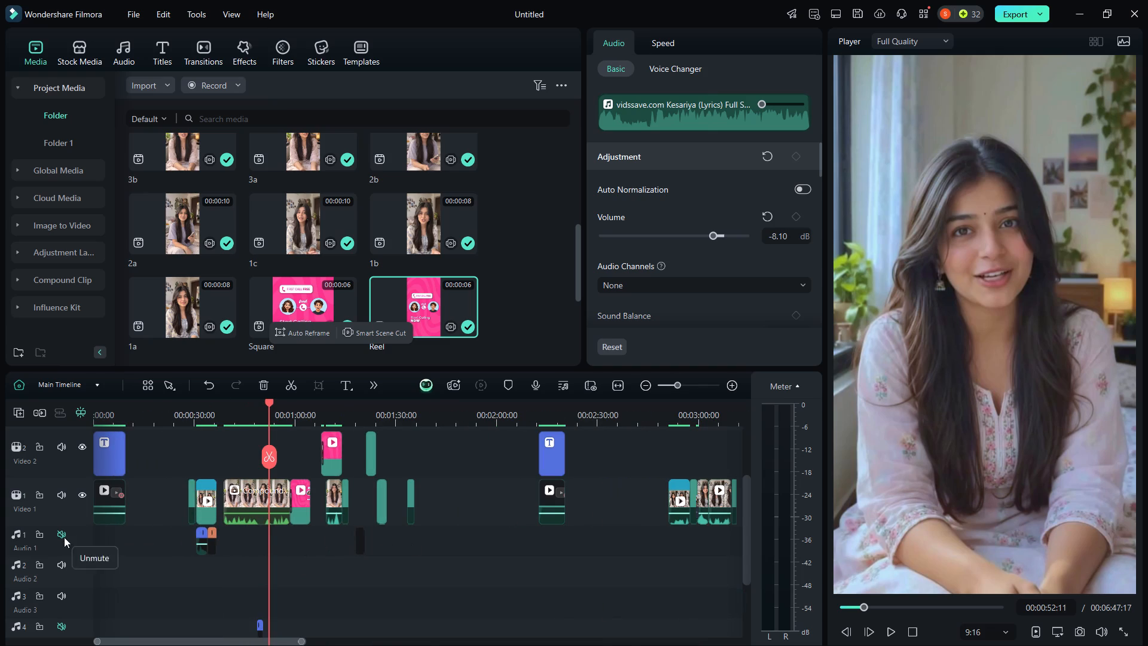
pyautogui.click(63, 536)
# Add the Reel clip from the project media to Video 2 directly after the last assembled woman clip near 00:06:42.
pyautogui.keyDown('ctrl'); pyautogui.scroll(-4, 317, 540); pyautogui.keyUp('ctrl')
pyautogui.keyDown('ctrl'); pyautogui.scroll(1, 493, 536); pyautogui.keyUp('ctrl')
pyautogui.keyDown('ctrl'); pyautogui.scroll(-7, 493, 536); pyautogui.keyUp('ctrl')
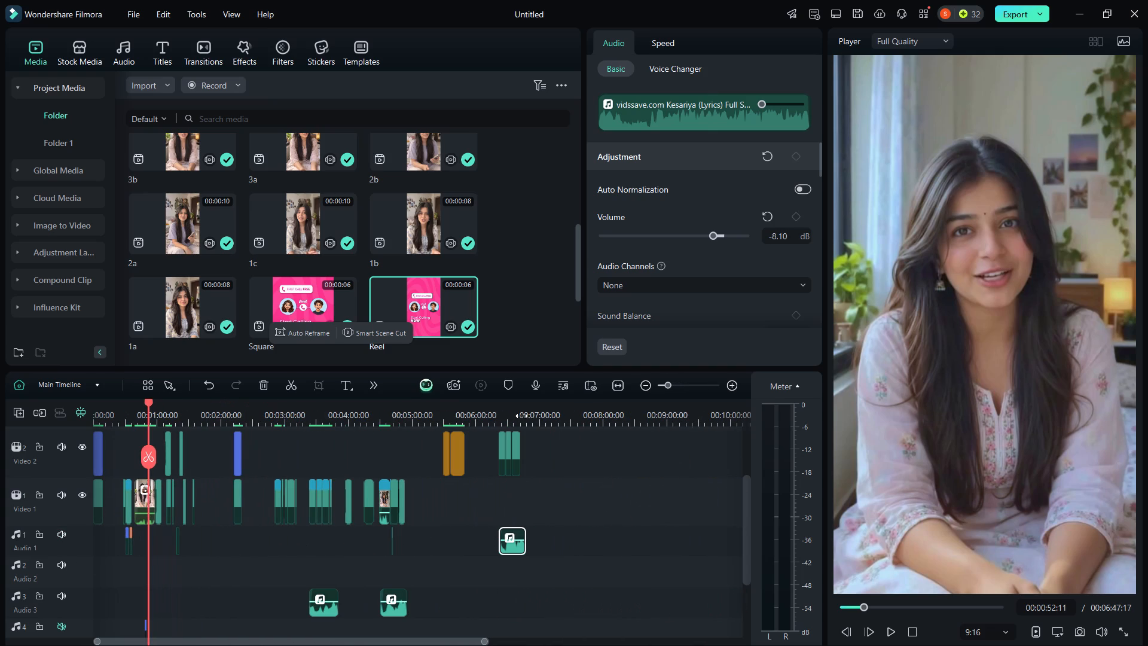
pyautogui.click(504, 409)
pyautogui.keyDown('ctrl'); pyautogui.scroll(12, 507, 428); pyautogui.keyUp('ctrl')
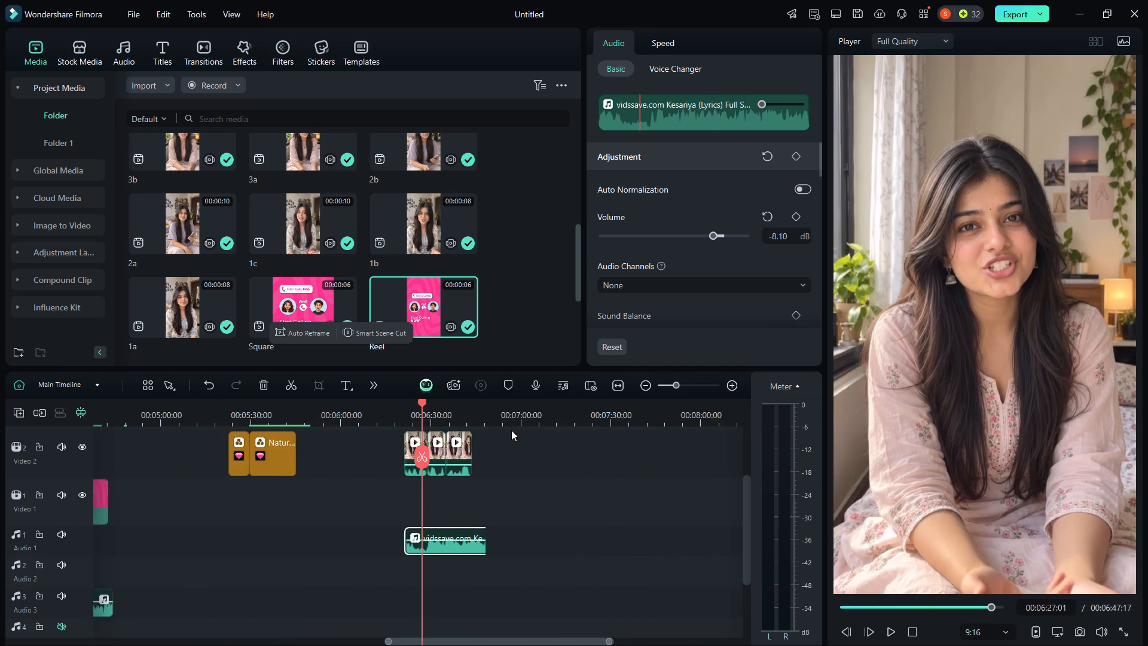
pyautogui.keyDown('ctrl'); pyautogui.scroll(11, 511, 430); pyautogui.keyUp('ctrl')
pyautogui.keyDown('ctrl'); pyautogui.scroll(-5, 511, 430); pyautogui.keyUp('ctrl')
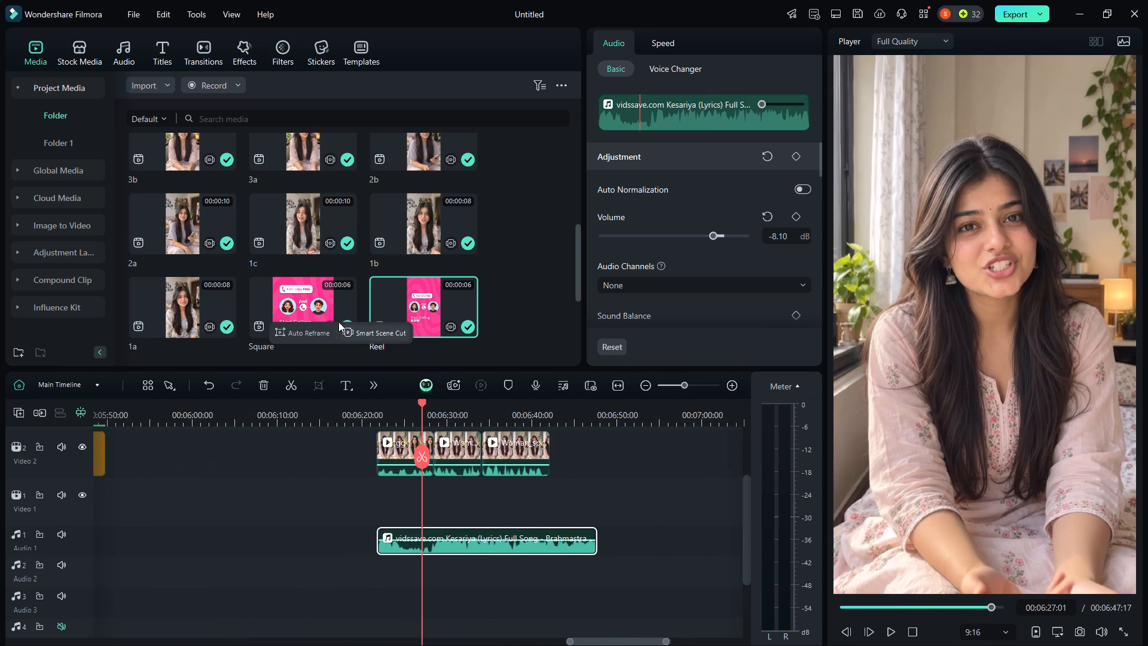
pyautogui.moveTo(419, 312); pyautogui.dragTo(555, 468)
pyautogui.click(638, 349)
# Examine the pink end cards used in the earlier Video 1 edits at 00:04:50:23 and 00:03:59:15.
pyautogui.keyDown('ctrl'); pyautogui.scroll(-7, 480, 501); pyautogui.keyUp('ctrl')
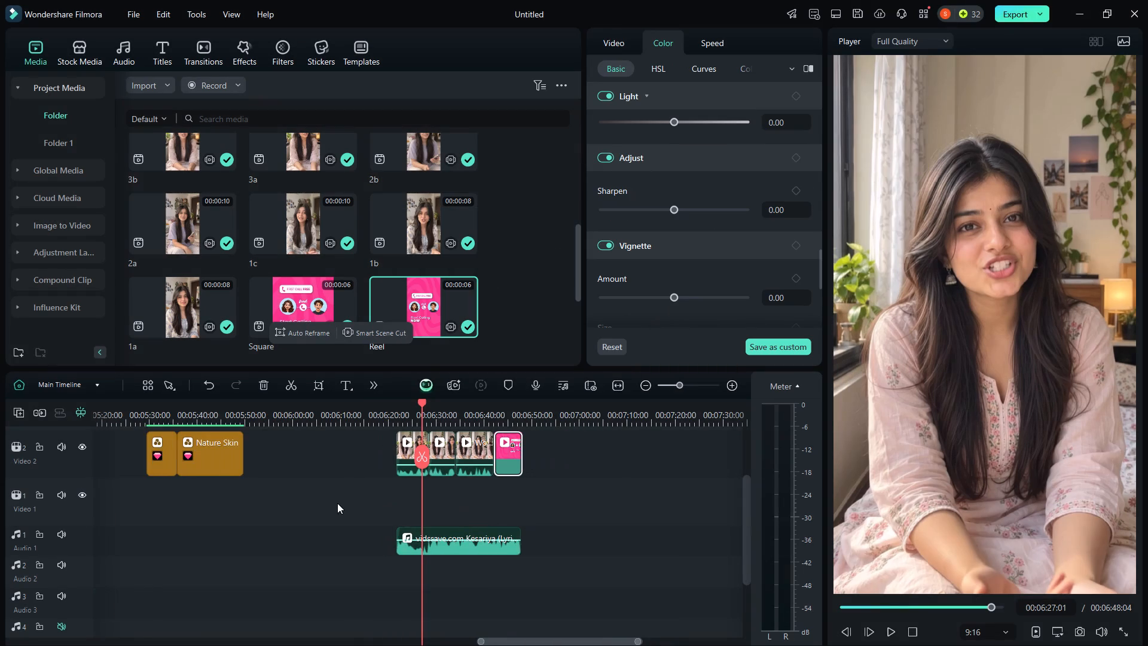
pyautogui.keyDown('ctrl'); pyautogui.scroll(-6, 337, 503); pyautogui.keyUp('ctrl')
pyautogui.click(237, 499)
pyautogui.keyDown('ctrl'); pyautogui.scroll(5, 232, 505); pyautogui.keyUp('ctrl')
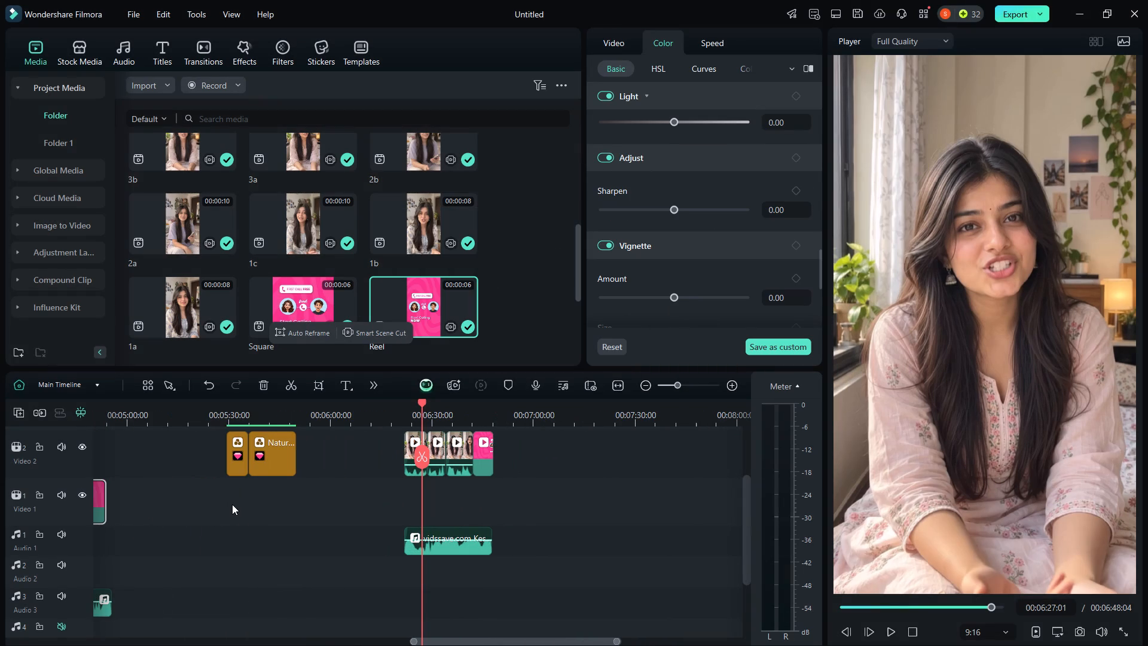
pyautogui.moveTo(468, 638); pyautogui.dragTo(457, 637)
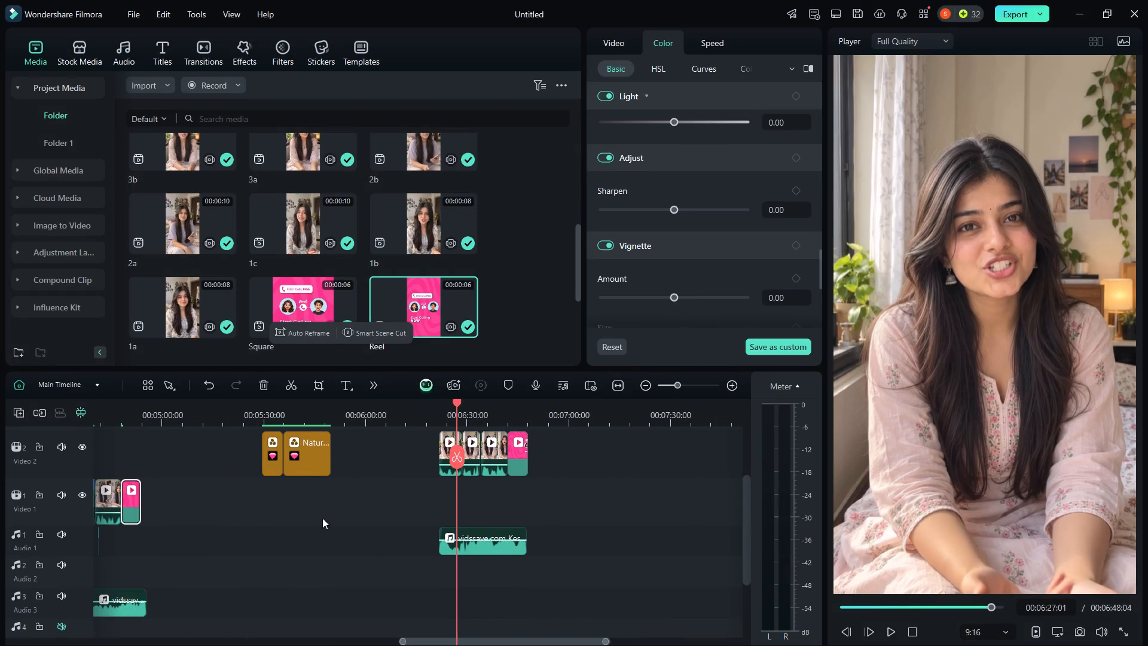
pyautogui.click(132, 409)
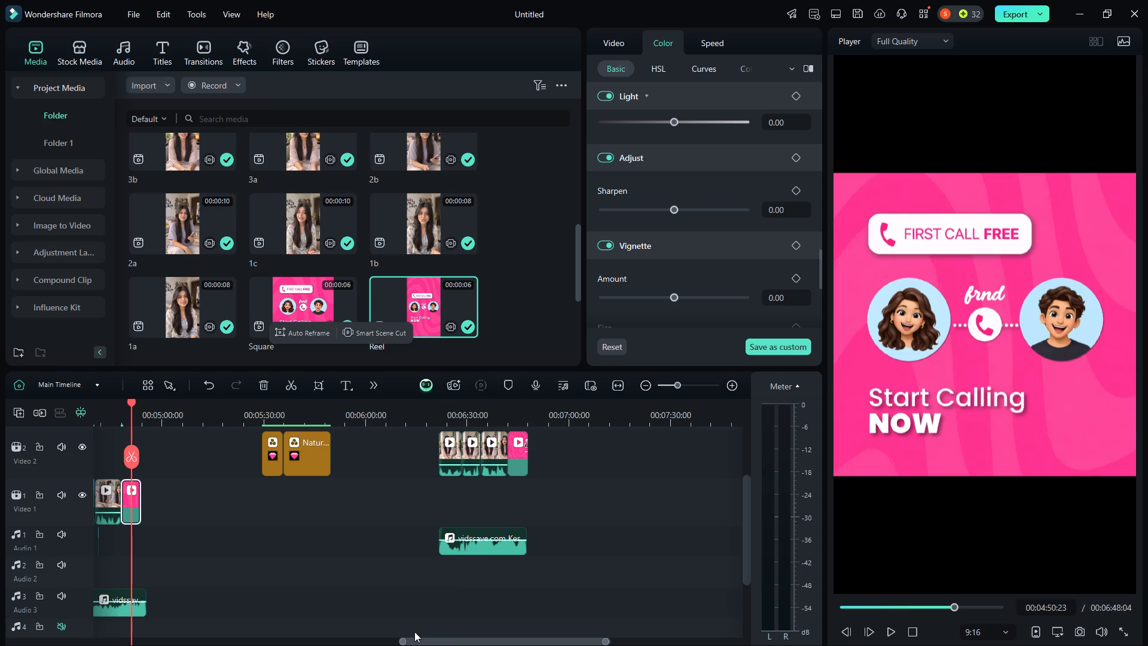
pyautogui.moveTo(437, 638); pyautogui.dragTo(349, 643)
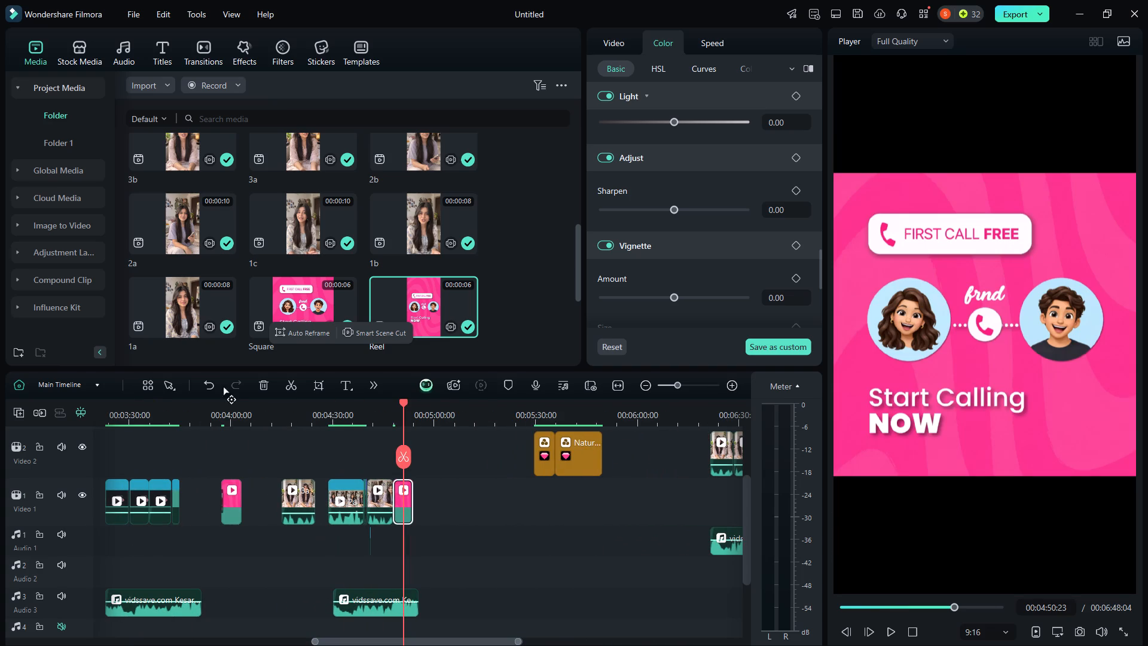
pyautogui.click(230, 409)
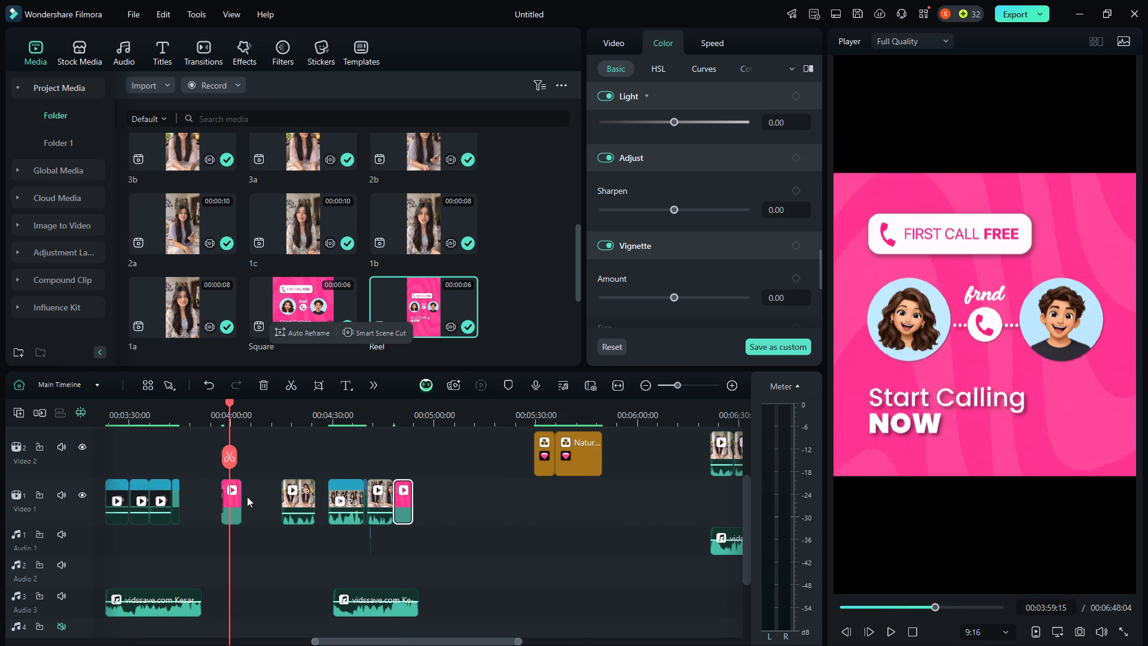
pyautogui.moveTo(375, 639); pyautogui.dragTo(352, 639)
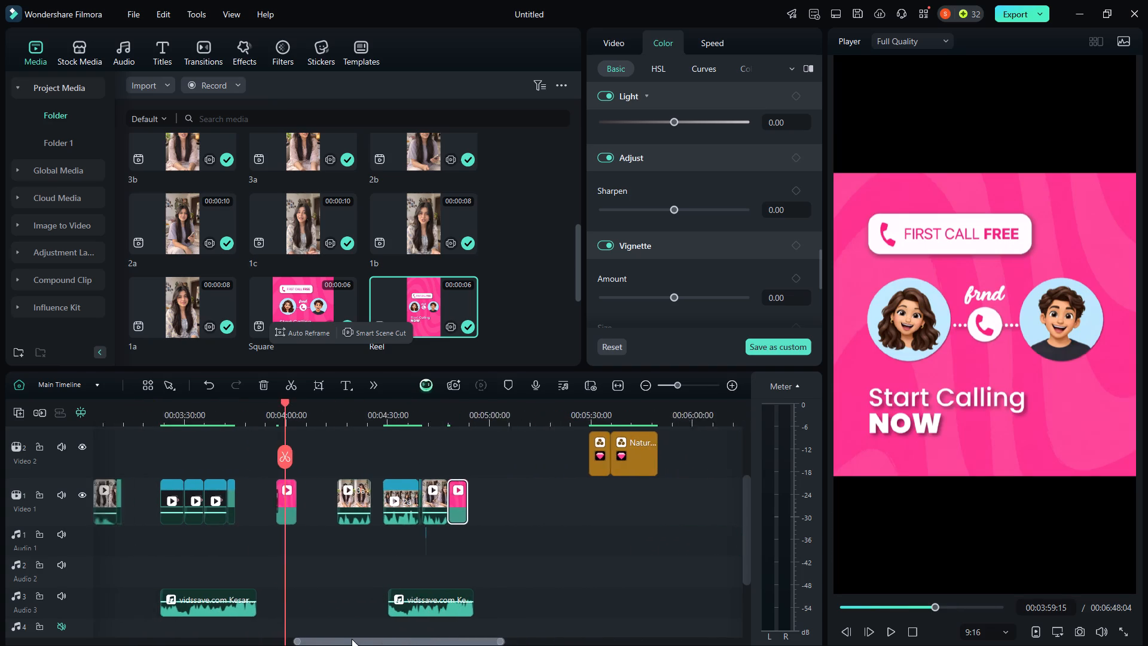
pyautogui.moveTo(352, 639); pyautogui.dragTo(148, 643)
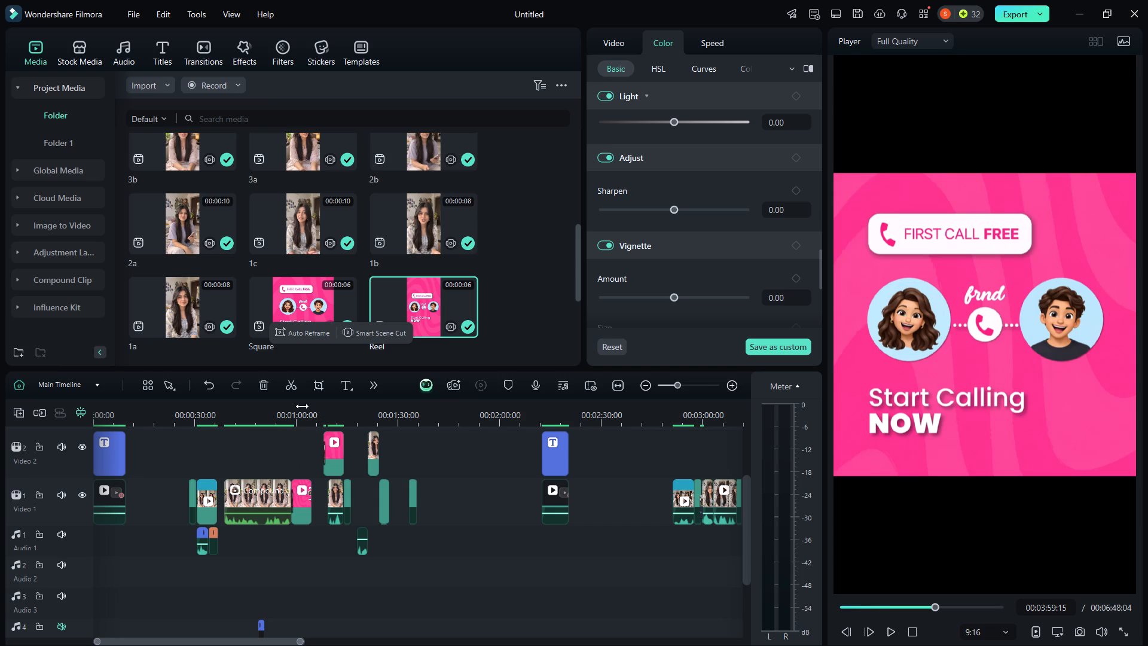
# Move the newly added Reel clip further along Video 2 and put the end card from 00:01:01:17 after the woman clips instead.
pyautogui.click(302, 405)
pyautogui.moveTo(303, 502); pyautogui.dragTo(809, 500)
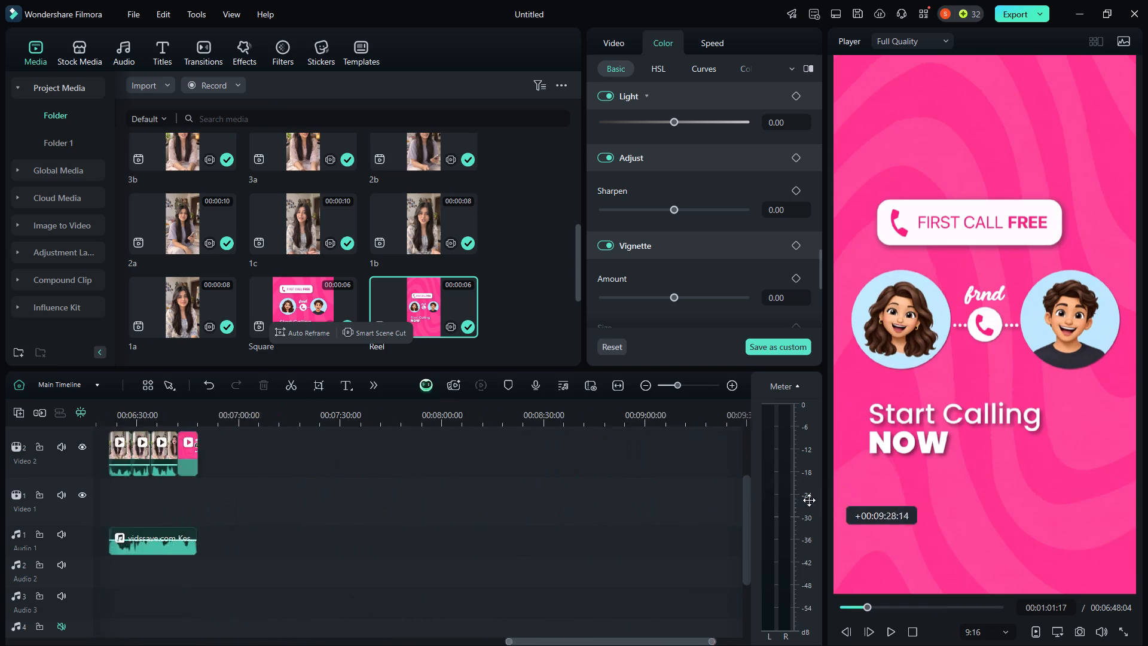
pyautogui.moveTo(809, 500); pyautogui.dragTo(532, 511)
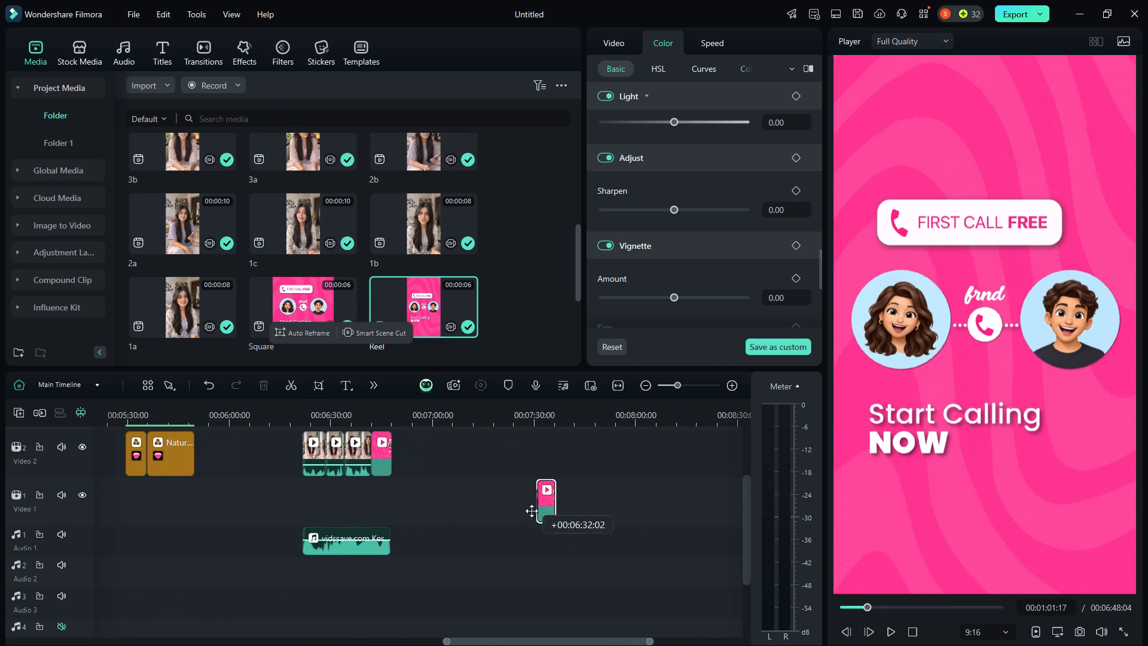
pyautogui.moveTo(532, 511); pyautogui.dragTo(505, 518)
pyautogui.moveTo(382, 461); pyautogui.dragTo(691, 455)
pyautogui.moveTo(503, 496); pyautogui.dragTo(430, 457)
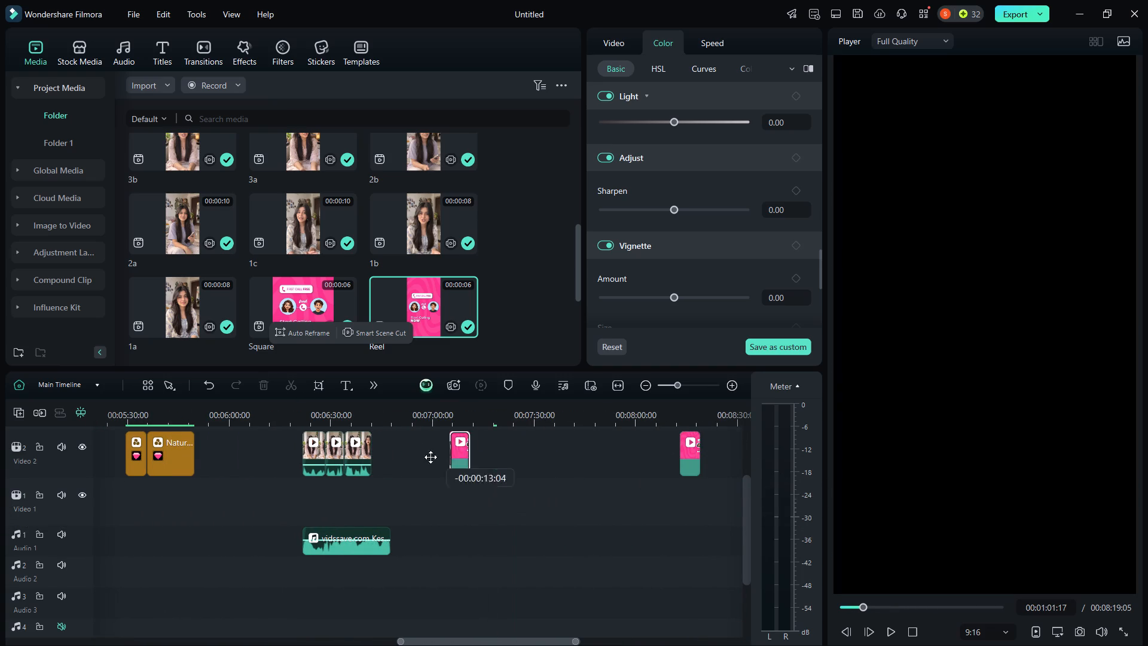
pyautogui.moveTo(430, 457); pyautogui.dragTo(389, 460)
# Align the Kesariya song's end with the end card's end on Audio 1 and extend its start back to the first Video 2 clip.
pyautogui.keyDown('ctrl'); pyautogui.scroll(8, 477, 505); pyautogui.keyUp('ctrl')
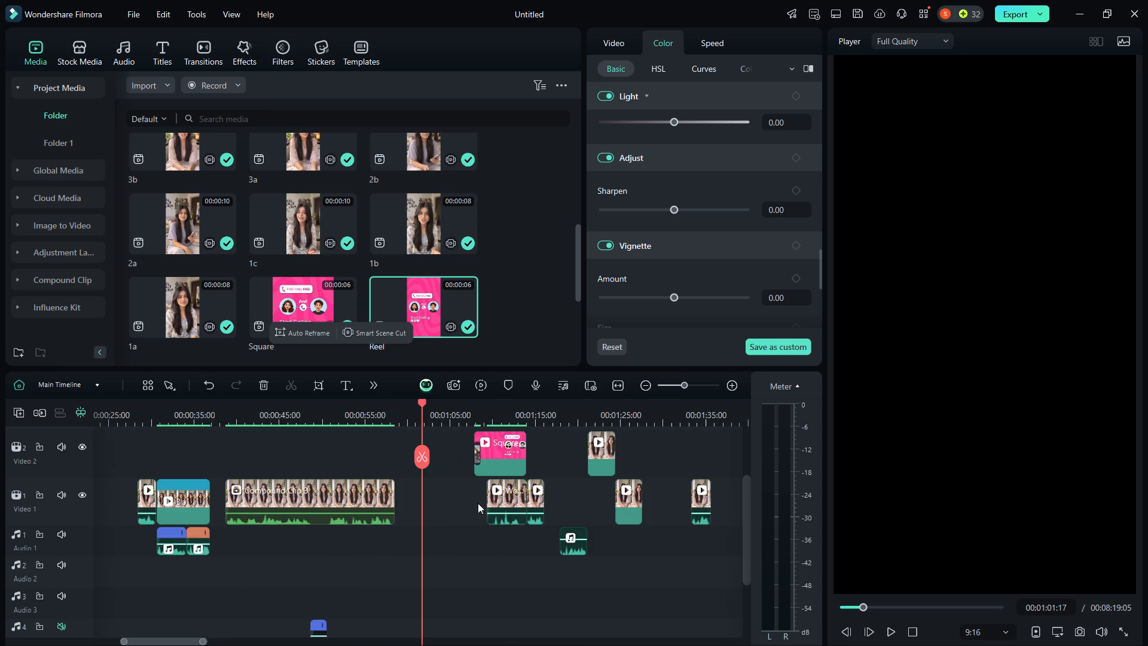
pyautogui.keyDown('ctrl'); pyautogui.scroll(-9, 603, 498); pyautogui.keyUp('ctrl')
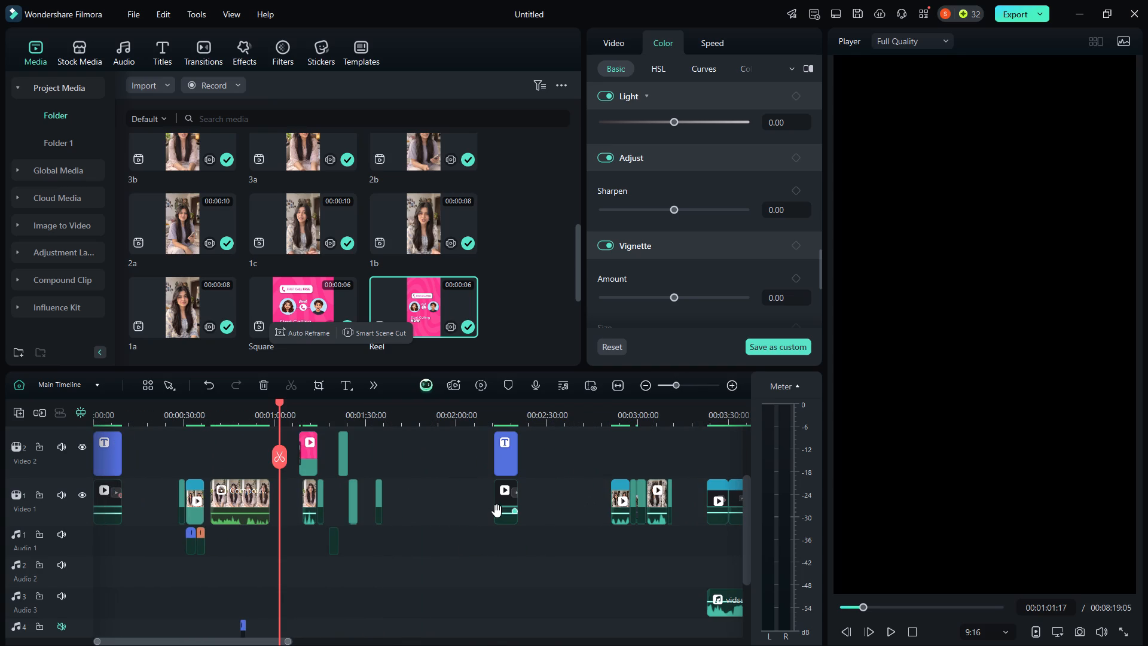
pyautogui.keyDown('ctrl'); pyautogui.scroll(-8, 497, 509); pyautogui.keyUp('ctrl')
pyautogui.click(542, 415)
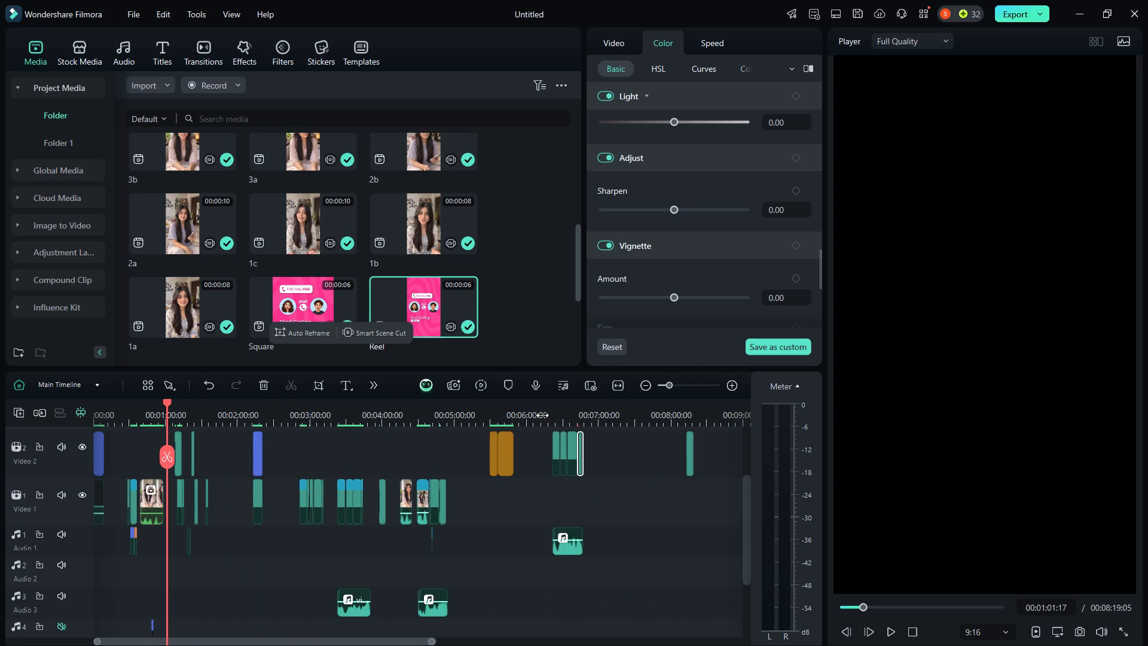
pyautogui.keyDown('ctrl'); pyautogui.scroll(19, 572, 442); pyautogui.keyUp('ctrl')
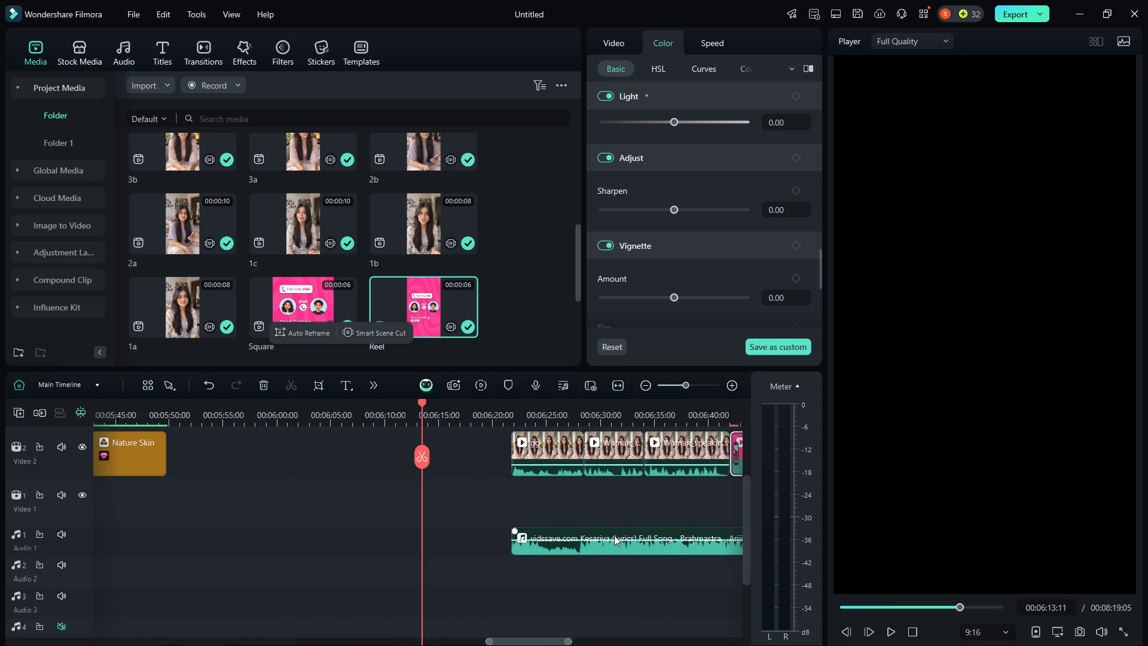
pyautogui.keyDown('ctrl'); pyautogui.scroll(4, 596, 555); pyautogui.keyUp('ctrl')
pyautogui.moveTo(530, 640); pyautogui.dragTo(533, 641)
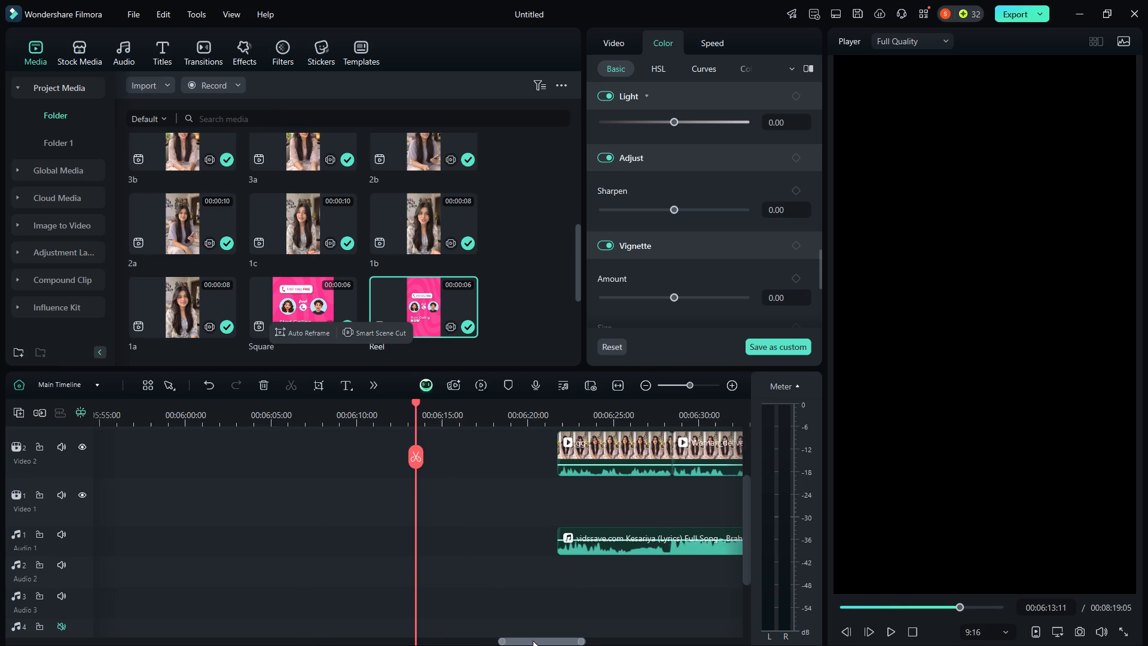
pyautogui.moveTo(533, 641); pyautogui.dragTo(561, 643)
pyautogui.moveTo(524, 547); pyautogui.dragTo(536, 548)
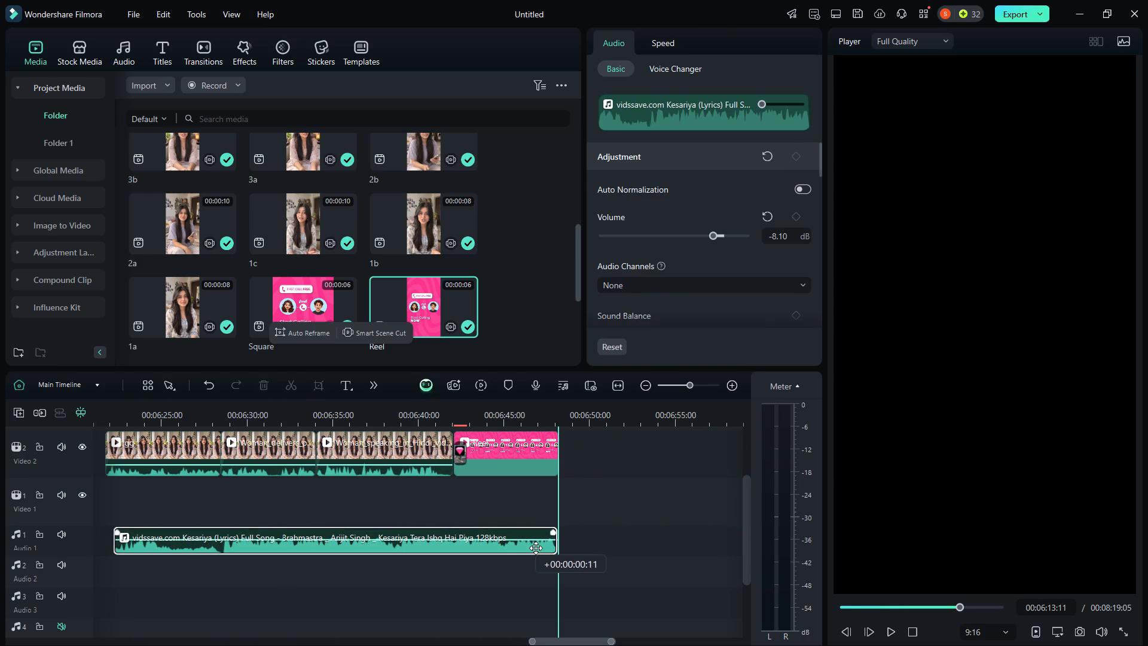
pyautogui.moveTo(536, 548); pyautogui.dragTo(538, 548)
pyautogui.moveTo(117, 553); pyautogui.dragTo(102, 553)
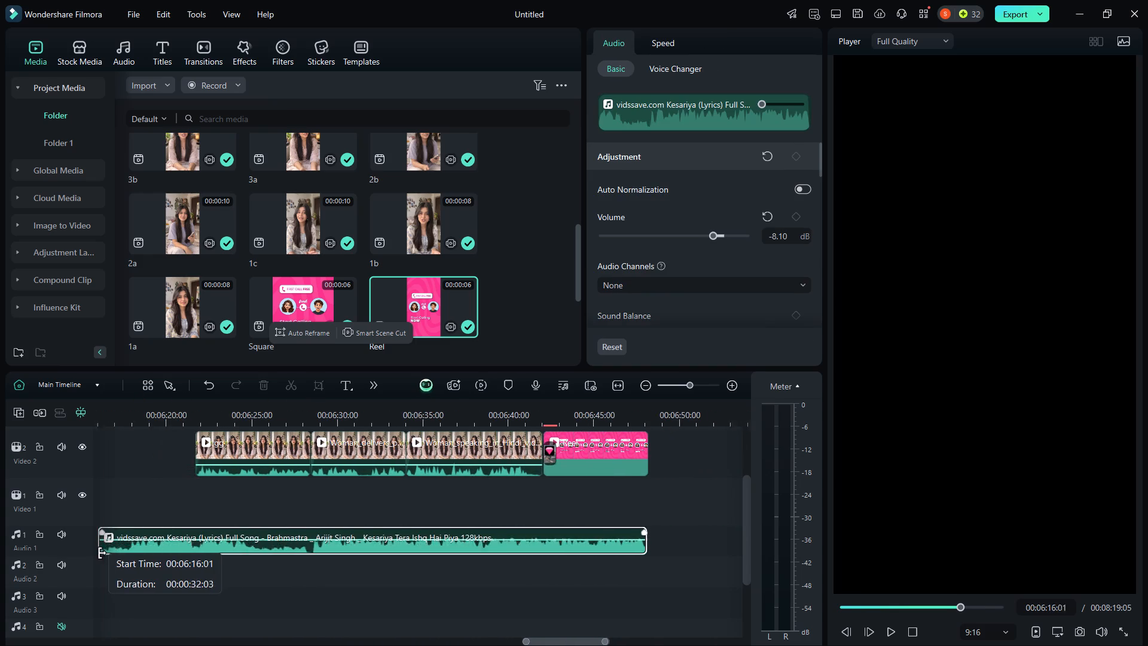
pyautogui.moveTo(102, 553); pyautogui.dragTo(228, 554)
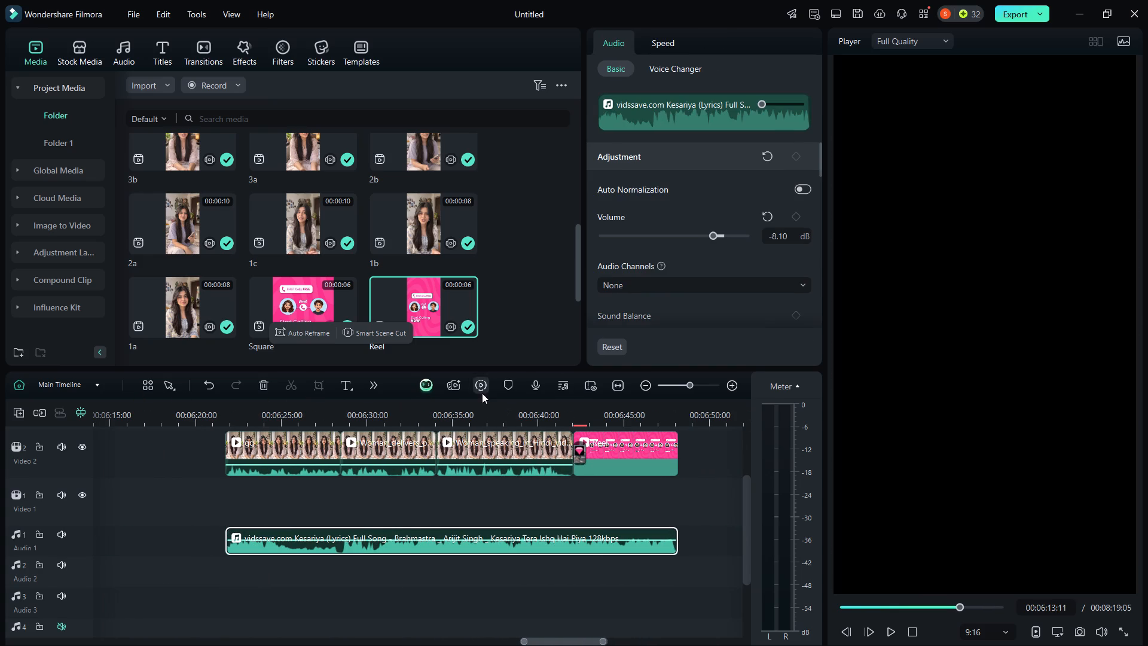
# Turn on Audio Ducking for the three woman clips together on Video 2.
pyautogui.click(409, 399)
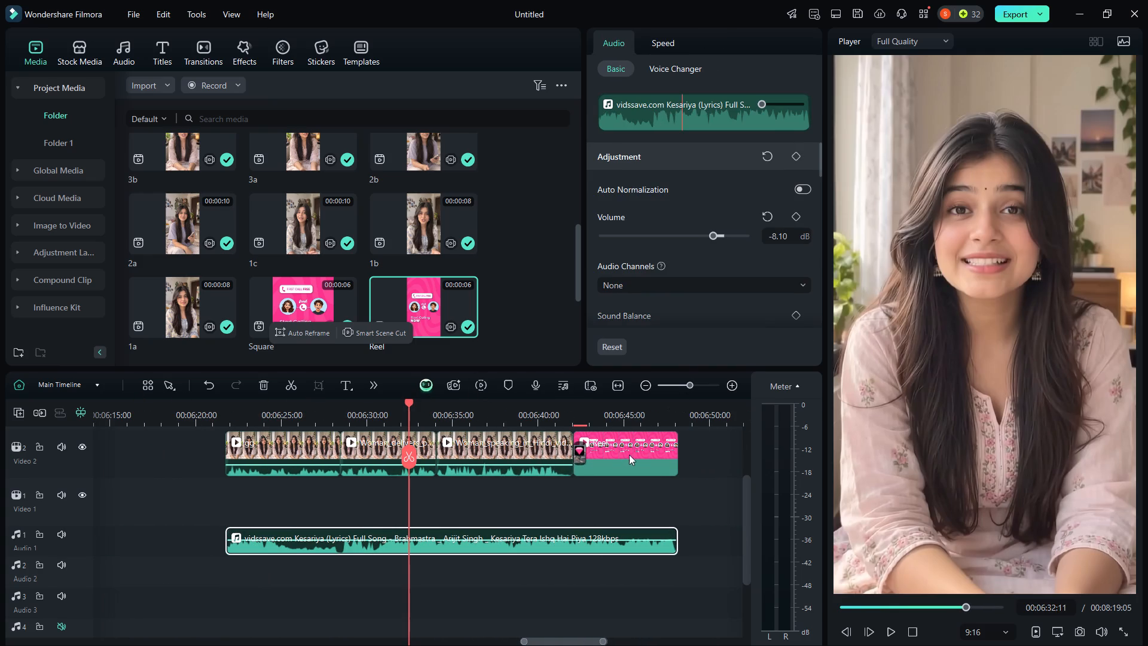
pyautogui.scroll(3, 563, 495)
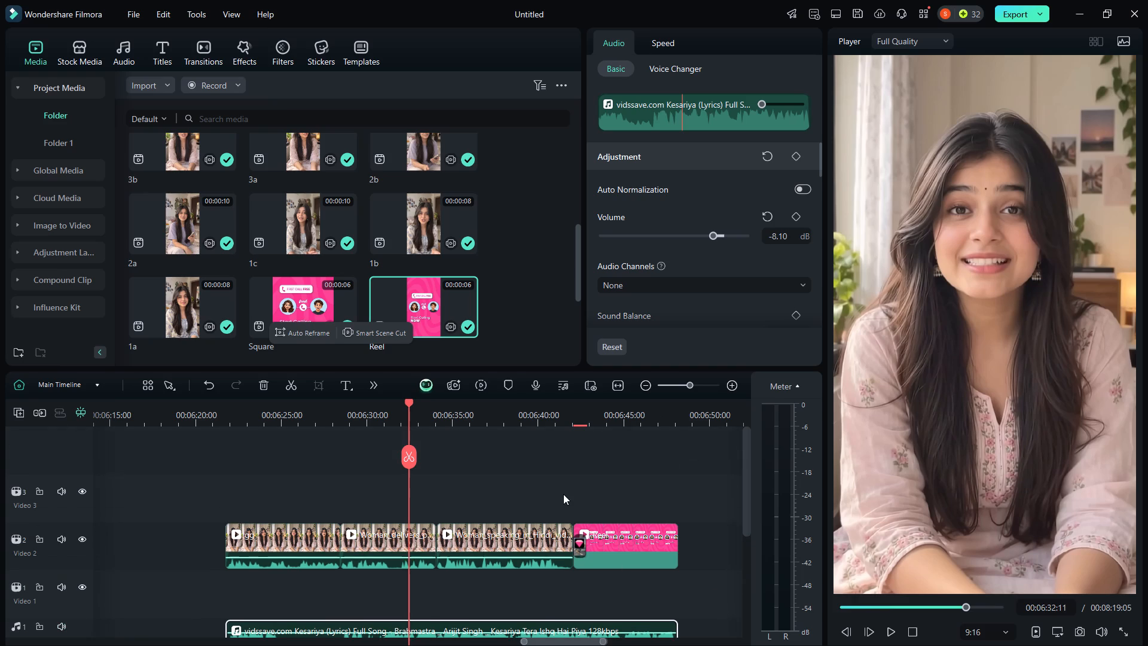
pyautogui.moveTo(577, 478); pyautogui.dragTo(210, 557)
pyautogui.click(481, 470)
pyautogui.moveTo(552, 484); pyautogui.dragTo(542, 495)
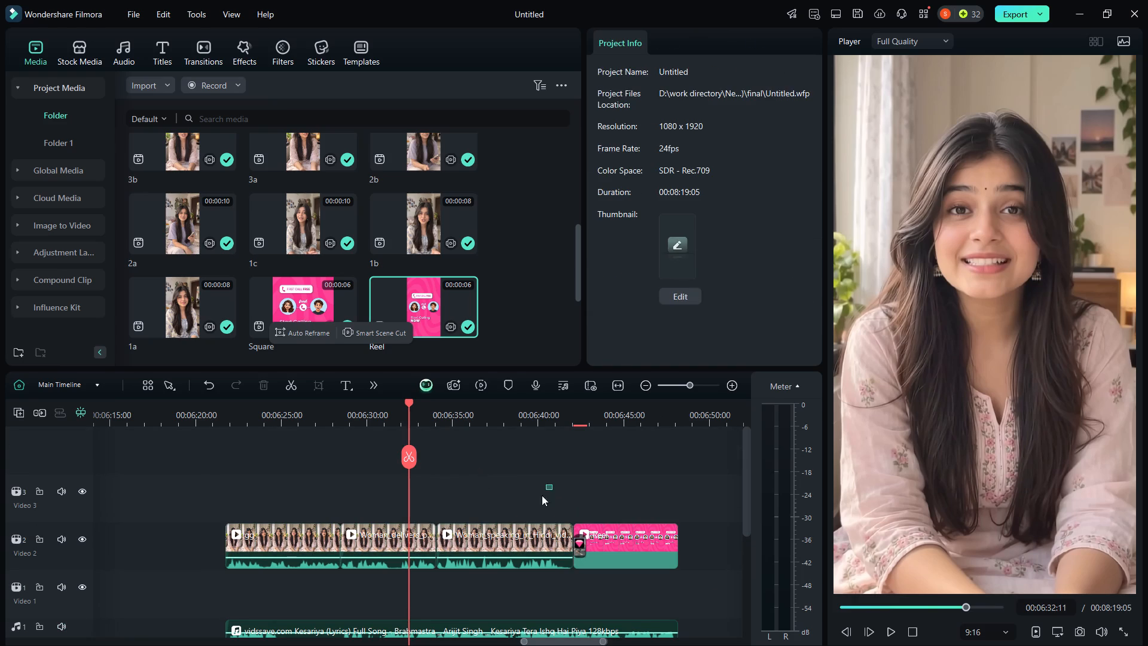
pyautogui.moveTo(542, 495); pyautogui.dragTo(249, 566)
pyautogui.click(652, 34)
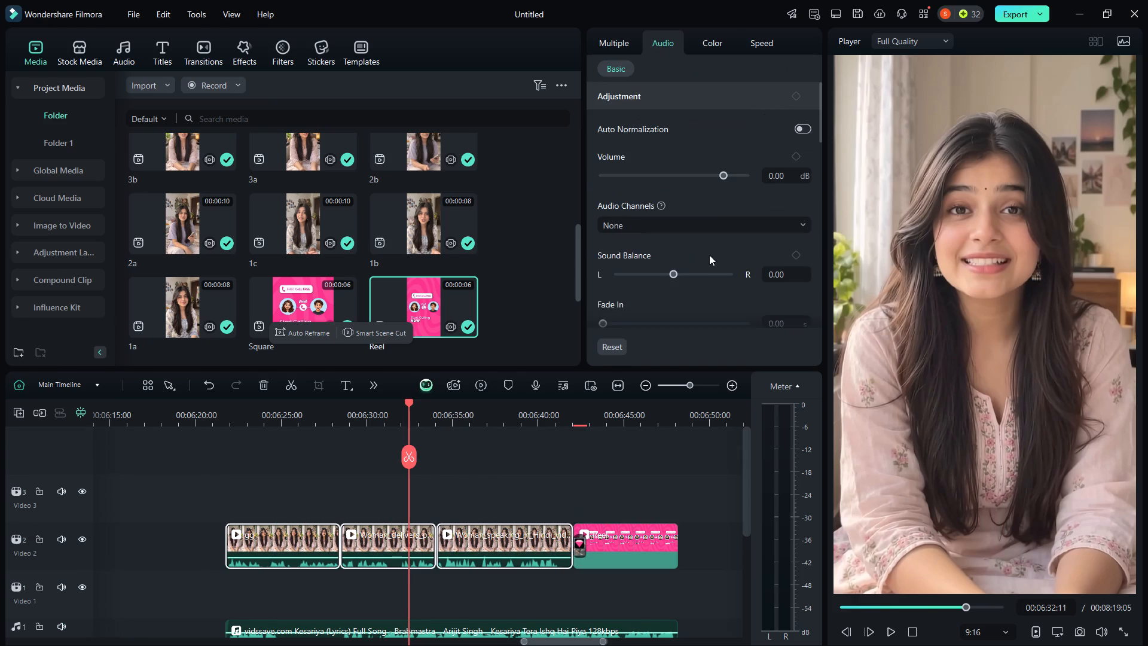
pyautogui.scroll(-9, 690, 293)
pyautogui.scroll(3, 733, 214)
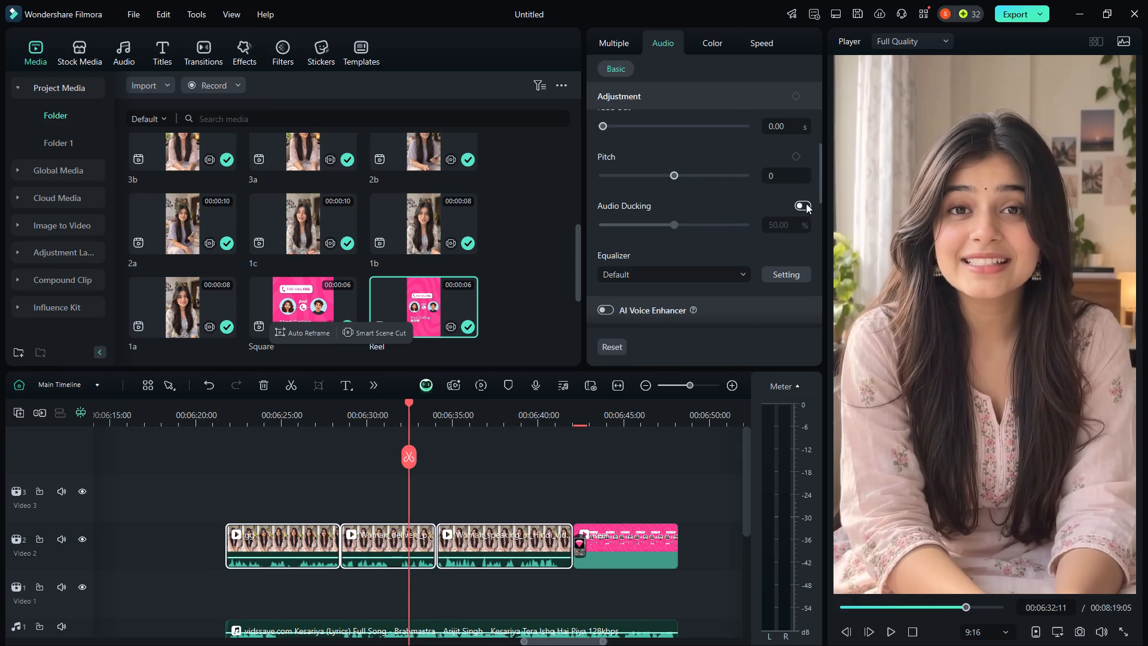
pyautogui.click(806, 203)
# Preview the assembled edit and set the Kesariya song's volume on Audio 1 to -8.21 dB.
pyautogui.click(243, 412)
pyautogui.press('space')
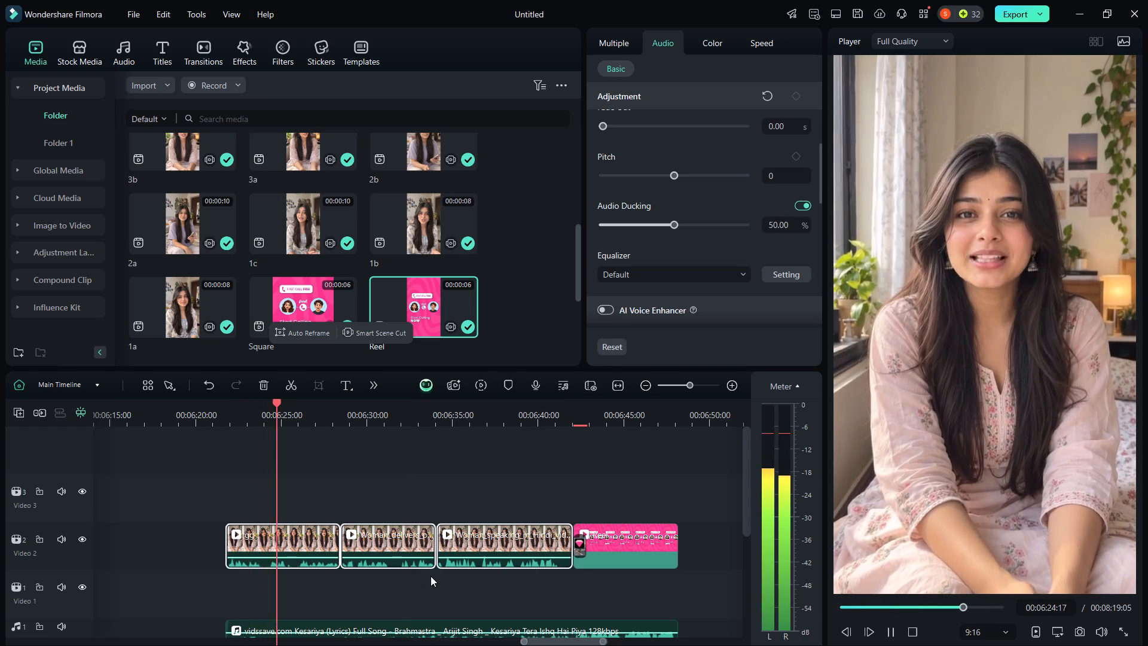
pyautogui.scroll(-2, 430, 576)
pyautogui.press('space')
pyautogui.click(387, 575)
pyautogui.scroll(8, 654, 313)
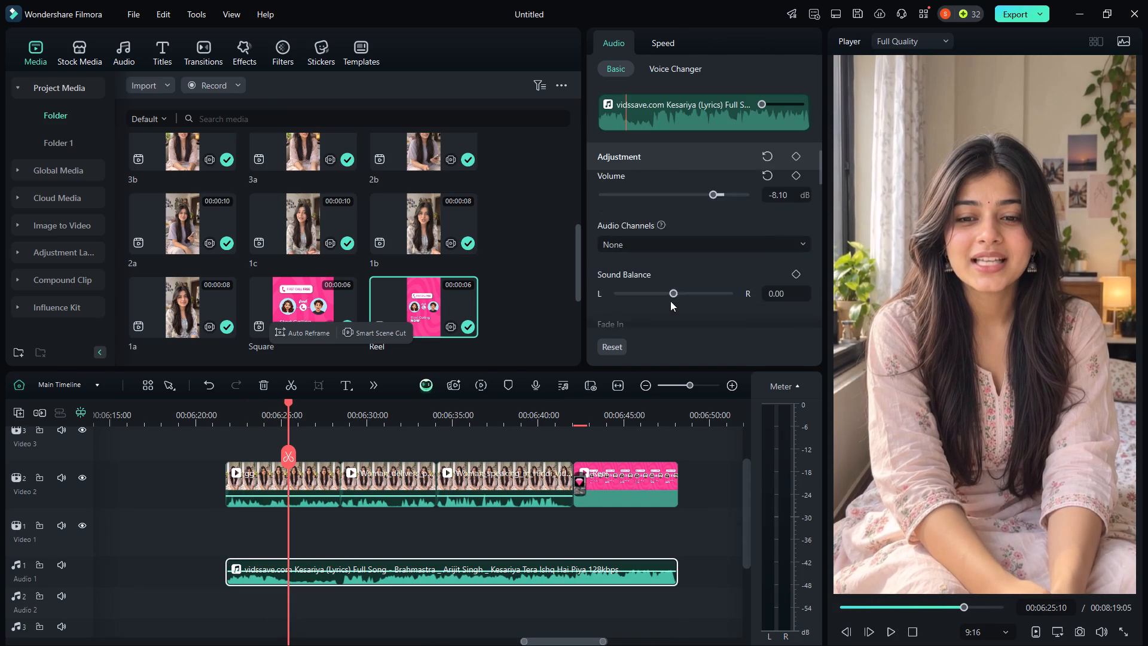
pyautogui.scroll(5, 679, 213)
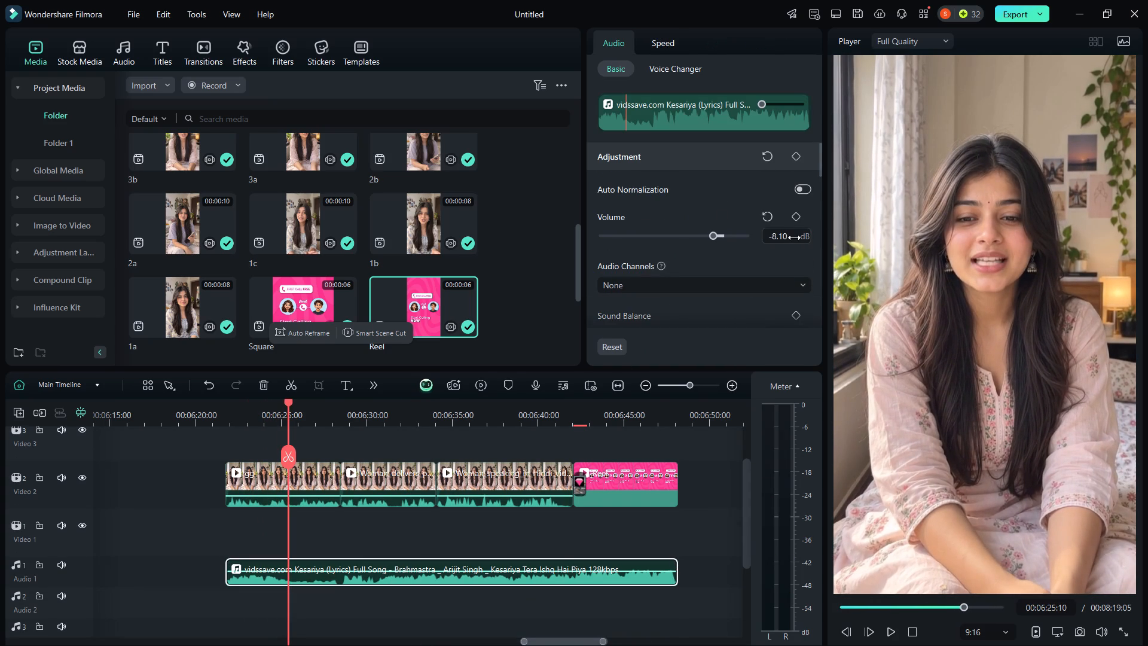
pyautogui.click(794, 237)
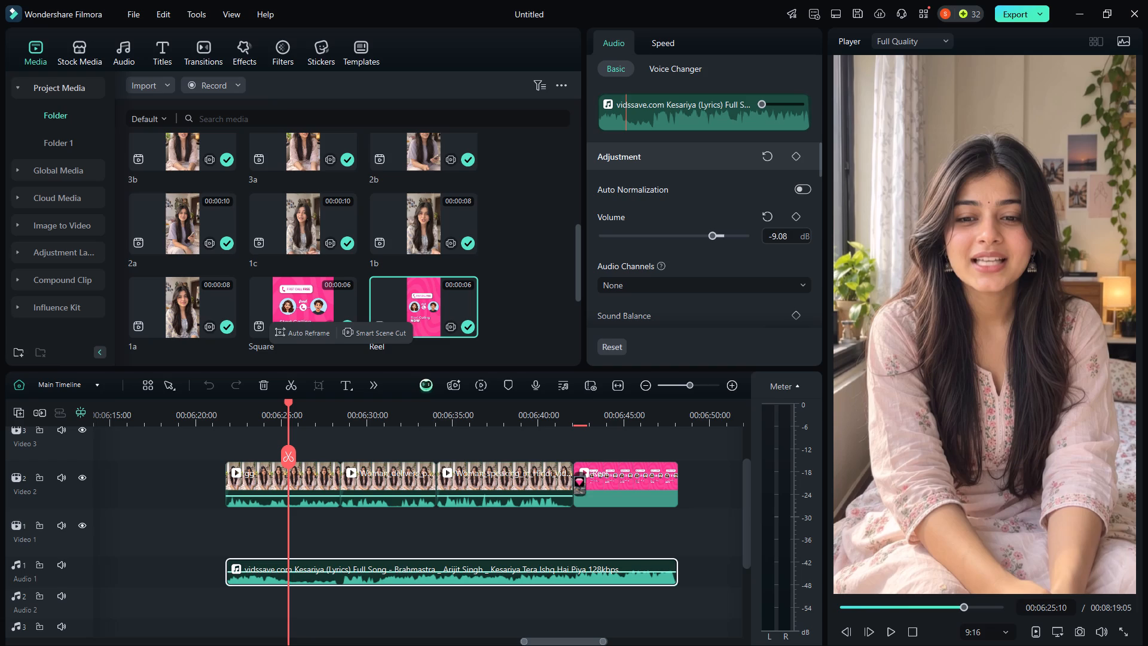
pyautogui.press('space')
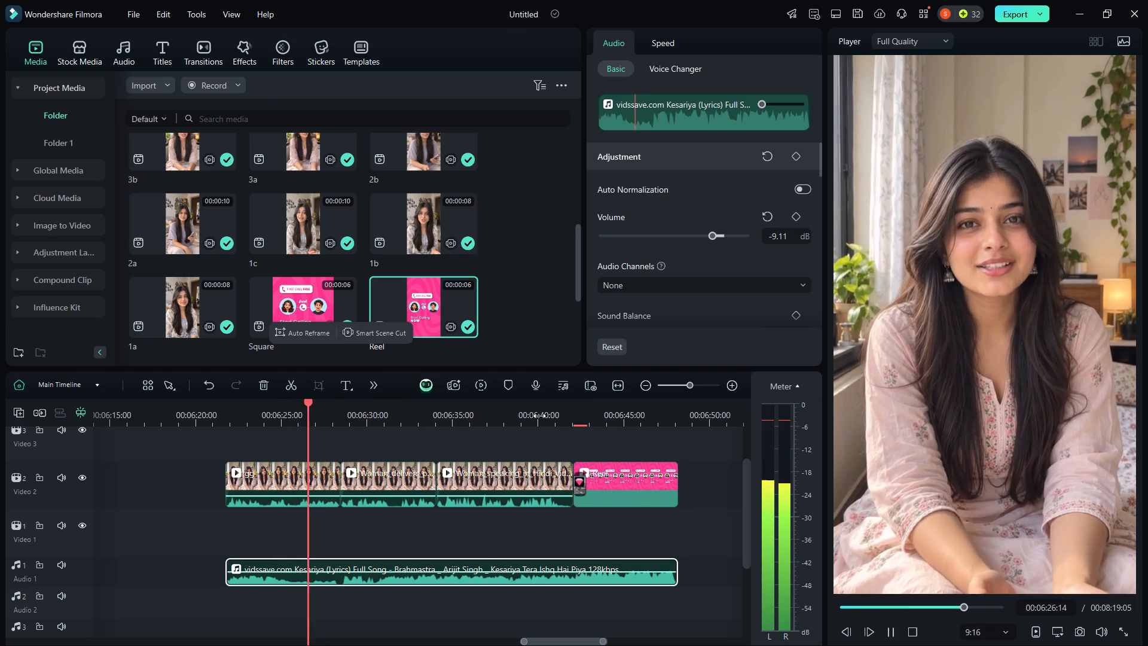
pyautogui.click(781, 237)
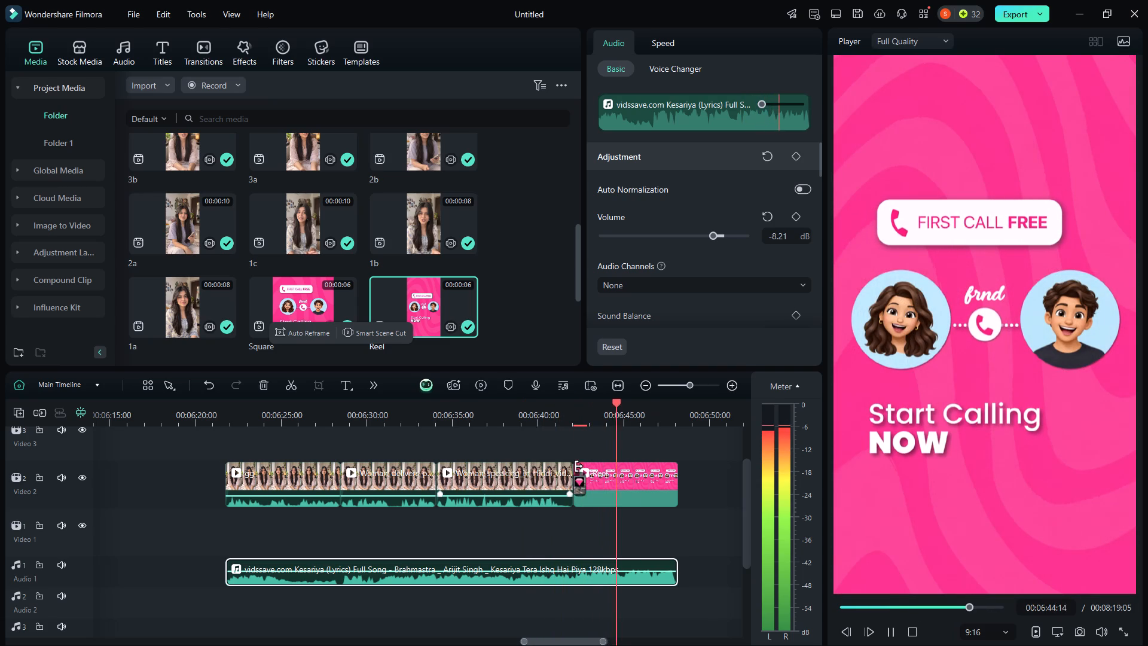
pyautogui.press('space')
# Mark the clip range covering the three woman clips and the pink end card on Video 2.
pyautogui.moveTo(698, 441); pyautogui.dragTo(222, 515)
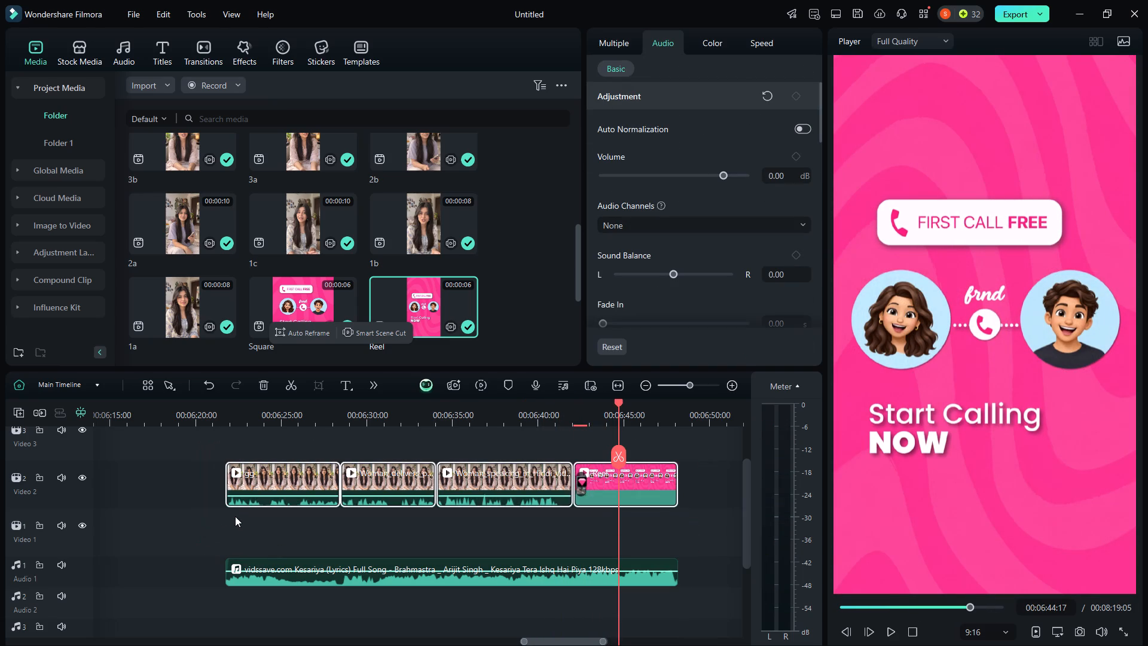
pyautogui.write('xx')
# Start exporting the selected range and set its save location to a new Desktop folder named edd.
pyautogui.click(1022, 14)
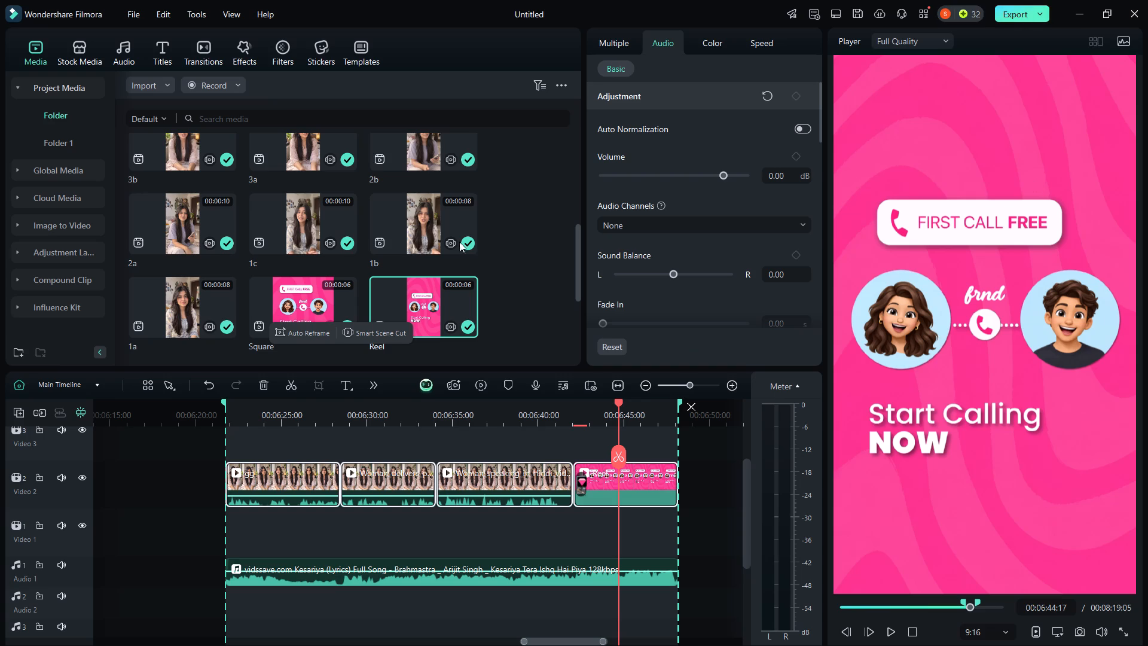
pyautogui.click(662, 392)
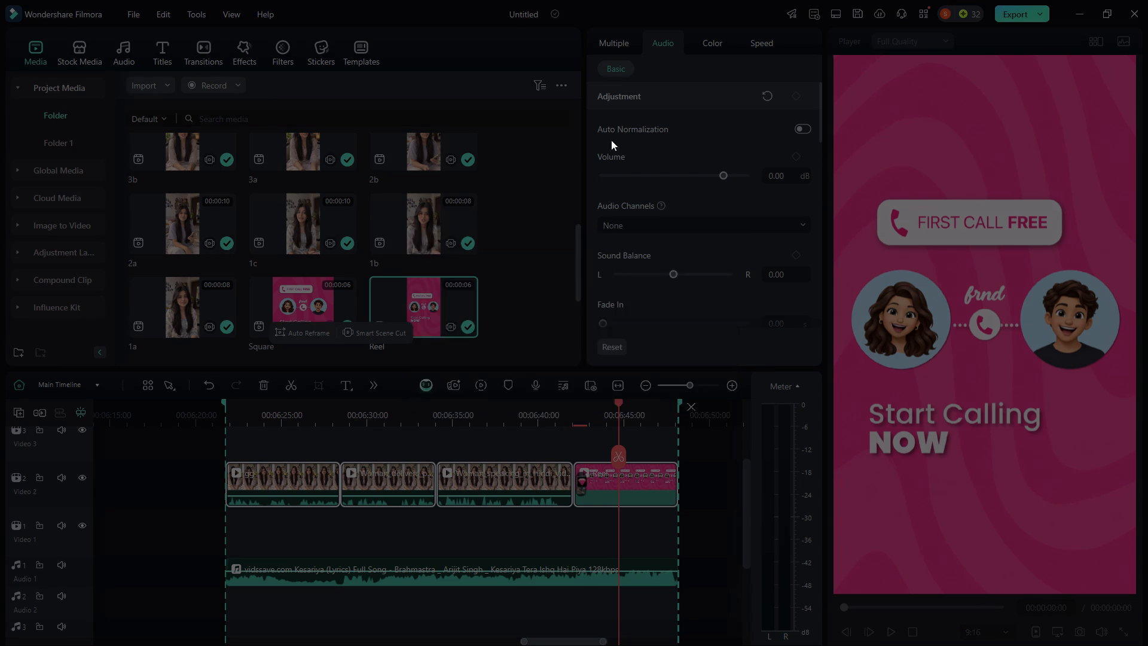
pyautogui.click(682, 215)
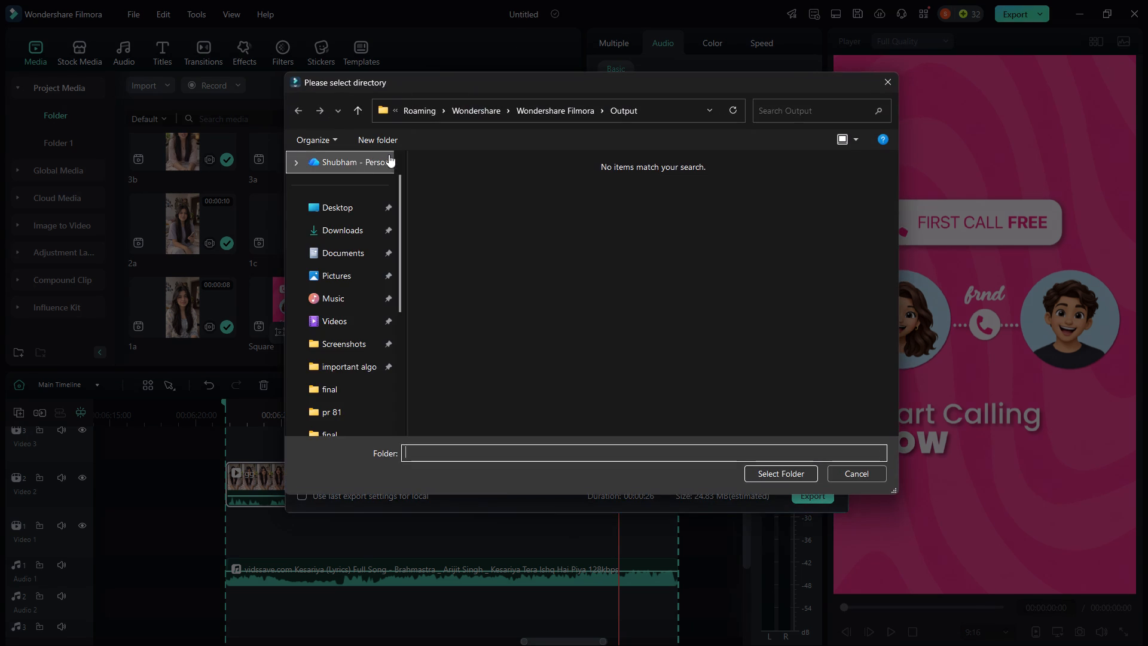
pyautogui.click(353, 197)
pyautogui.click(390, 143)
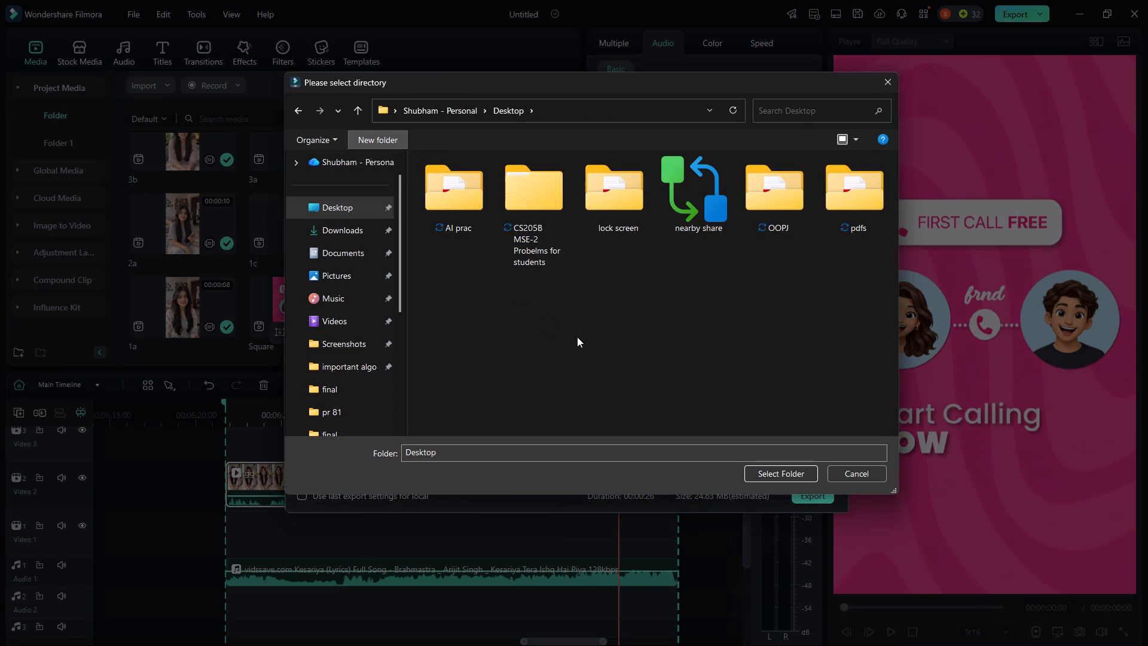
pyautogui.write('edd')
pyautogui.press('Return')
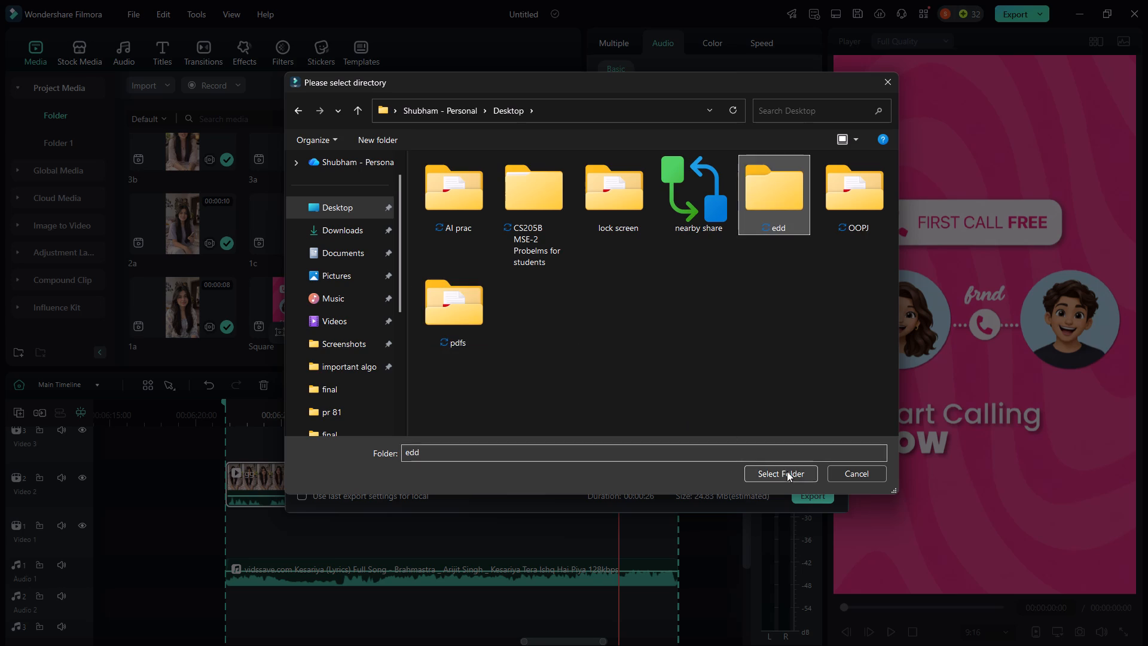
pyautogui.click(787, 471)
# Name the output 3 reel and export the range as MP4.
pyautogui.moveTo(643, 190); pyautogui.dragTo(396, 199)
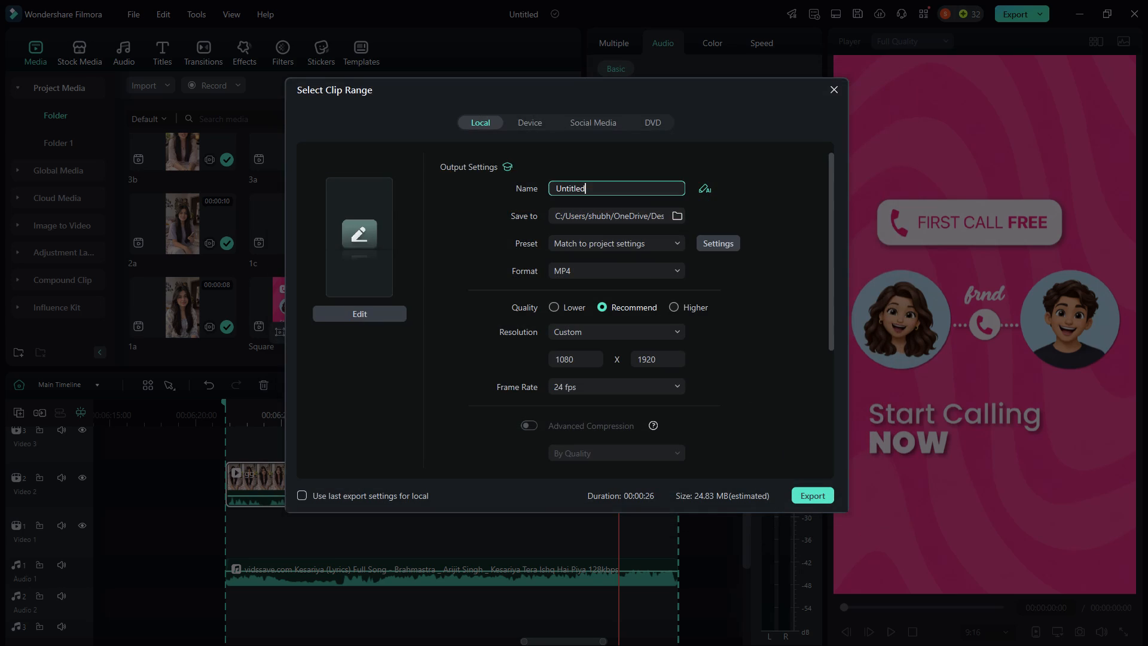
pyautogui.moveTo(396, 199); pyautogui.dragTo(387, 199)
pyautogui.moveTo(590, 191); pyautogui.dragTo(505, 185)
pyautogui.press('BackSpace')
pyautogui.press('2')
pyautogui.press('BackSpace')
pyautogui.write('3 reel')
pyautogui.press('Return')
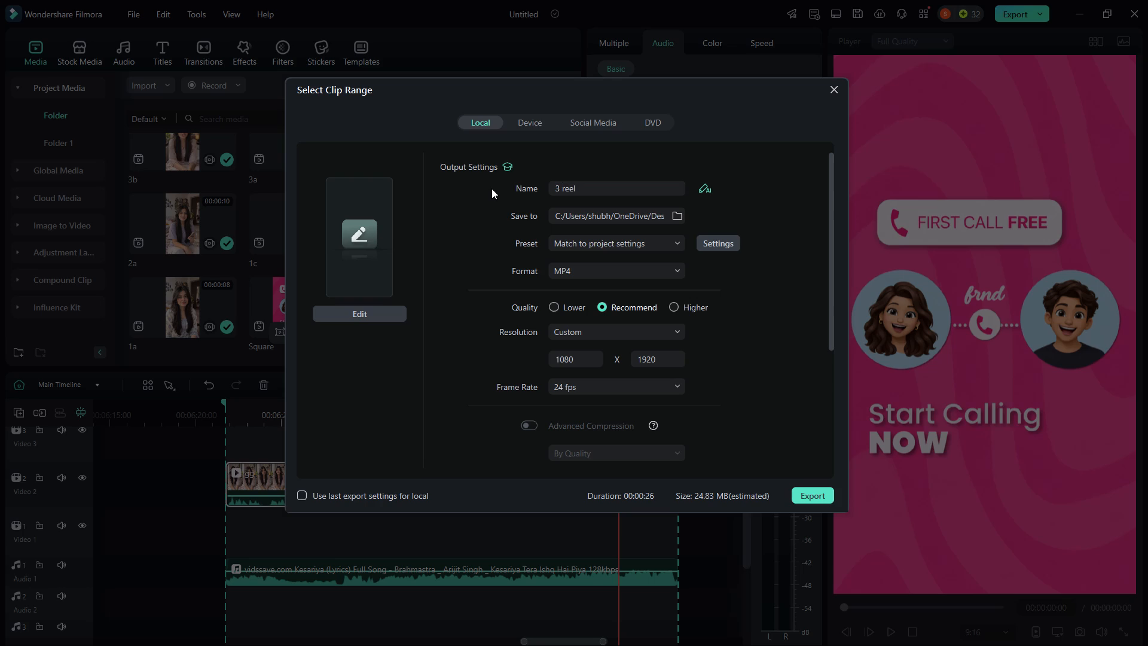
pyautogui.click(810, 493)
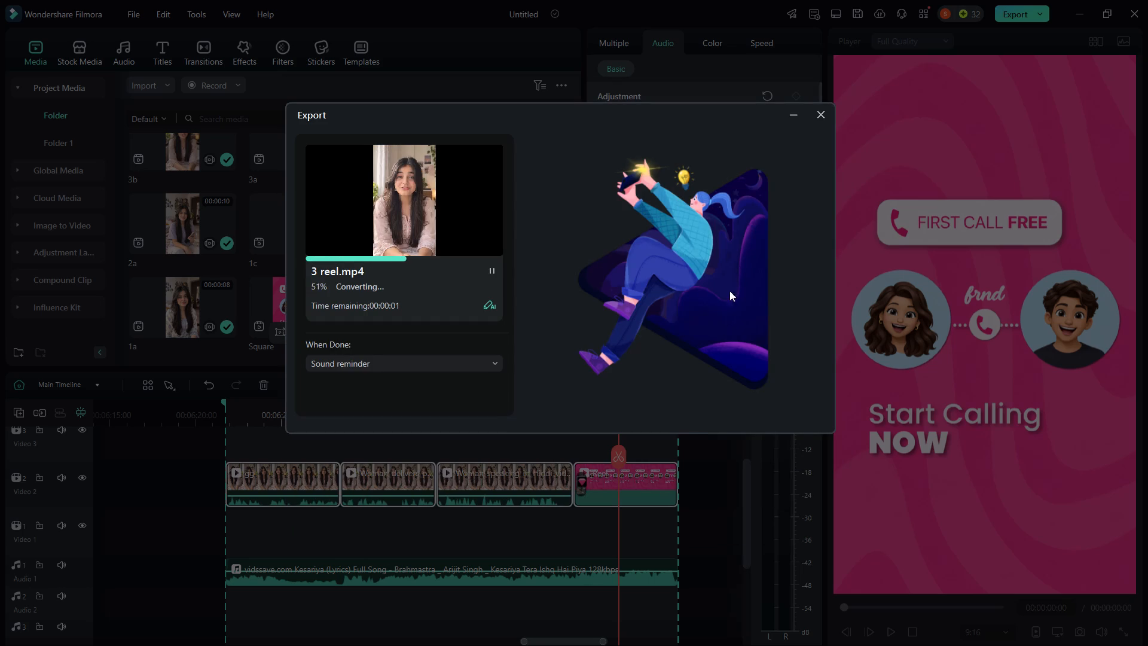
pyautogui.click(820, 115)
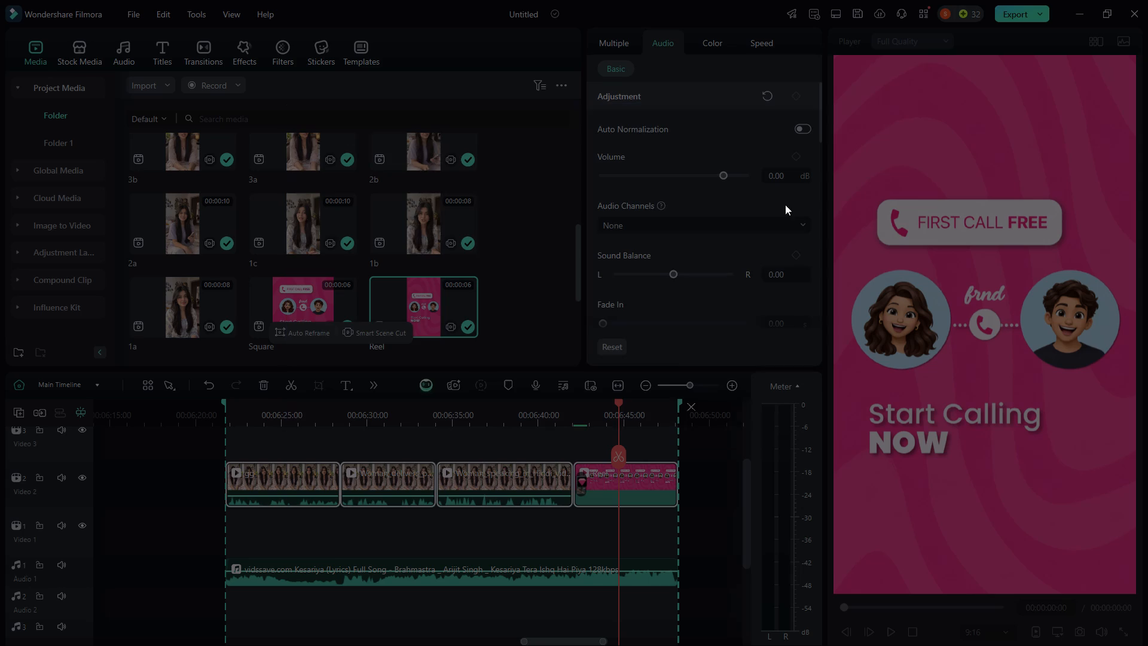
# Combine the three woman clips on Video 2 into a compound clip, keeping the name Compound Clip 4.
pyautogui.moveTo(535, 441); pyautogui.dragTo(234, 485)
pyautogui.rightClick(251, 484)
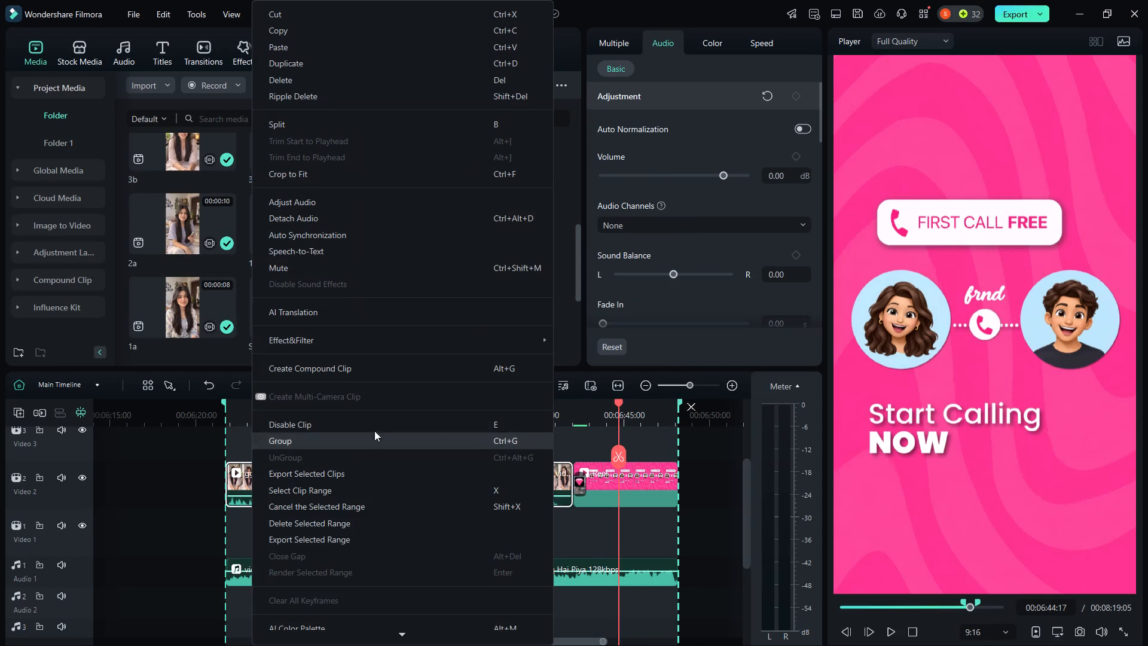
pyautogui.click(353, 365)
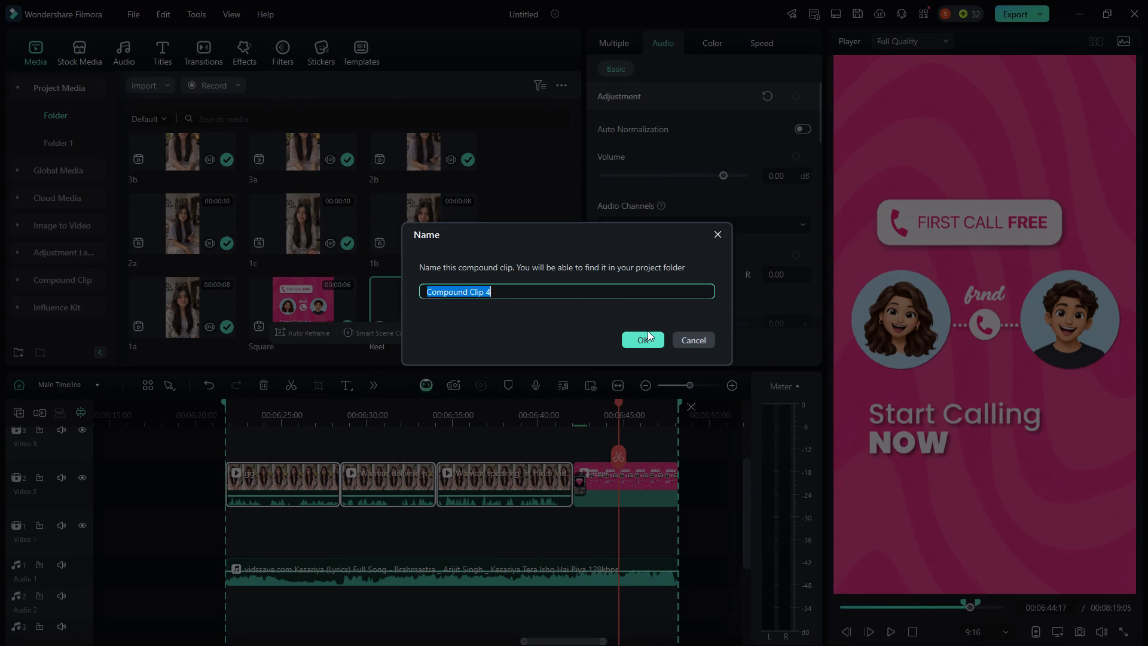
pyautogui.click(645, 338)
# Turn on Audio Ducking at 50% for Compound Clip 4.
pyautogui.click(485, 467)
pyautogui.click(662, 39)
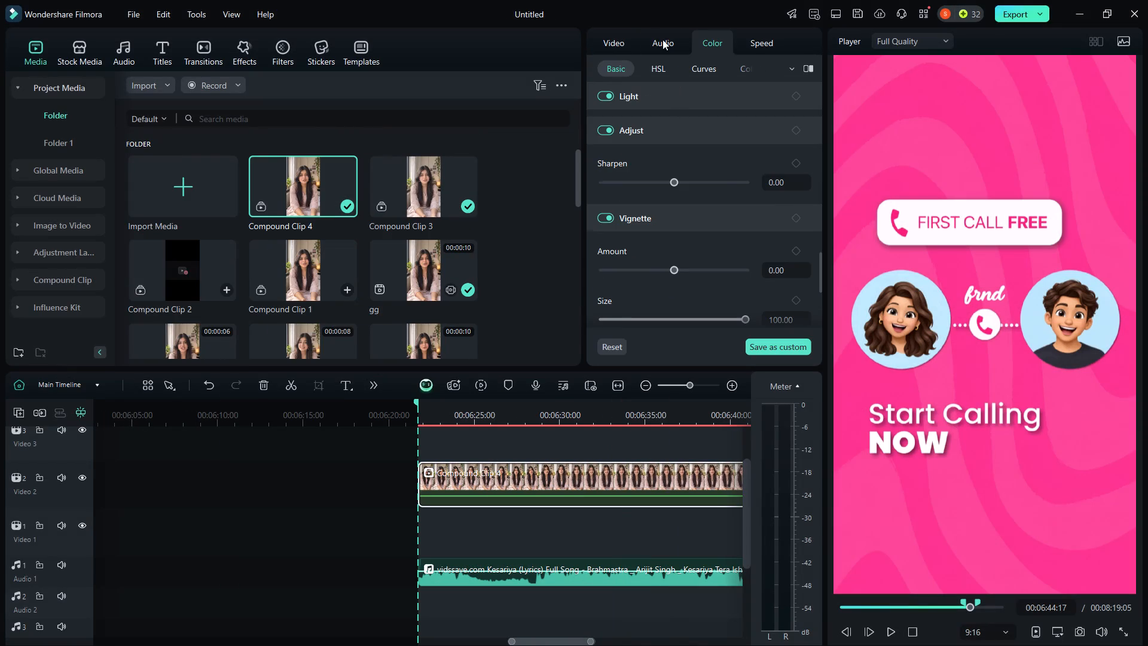
pyautogui.scroll(-7, 718, 261)
pyautogui.click(804, 197)
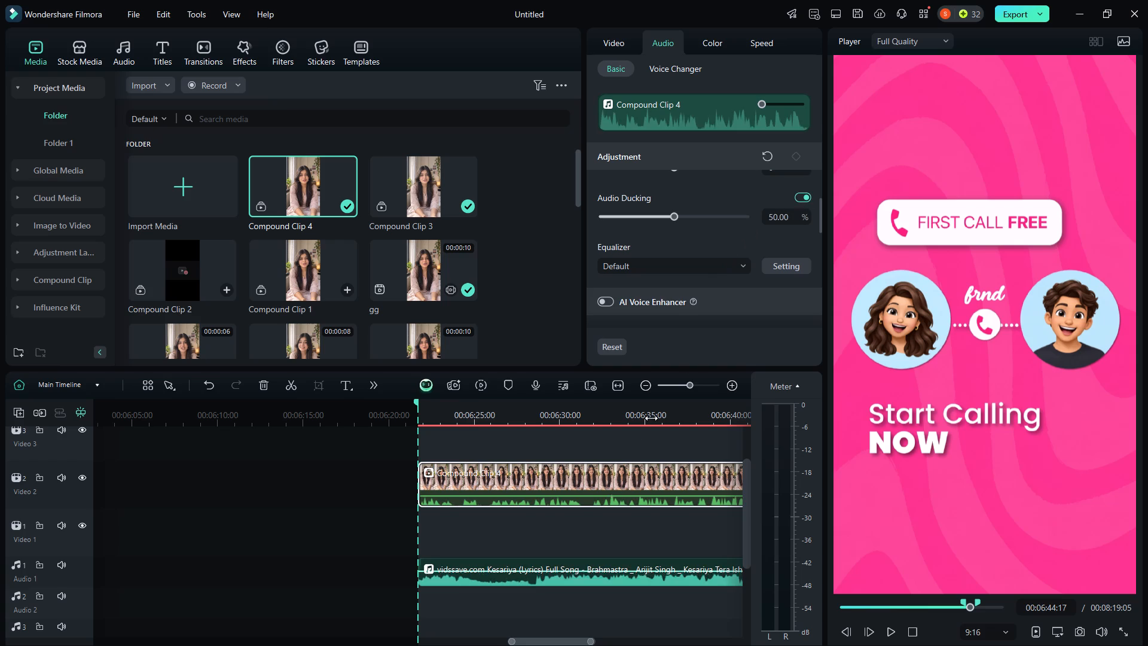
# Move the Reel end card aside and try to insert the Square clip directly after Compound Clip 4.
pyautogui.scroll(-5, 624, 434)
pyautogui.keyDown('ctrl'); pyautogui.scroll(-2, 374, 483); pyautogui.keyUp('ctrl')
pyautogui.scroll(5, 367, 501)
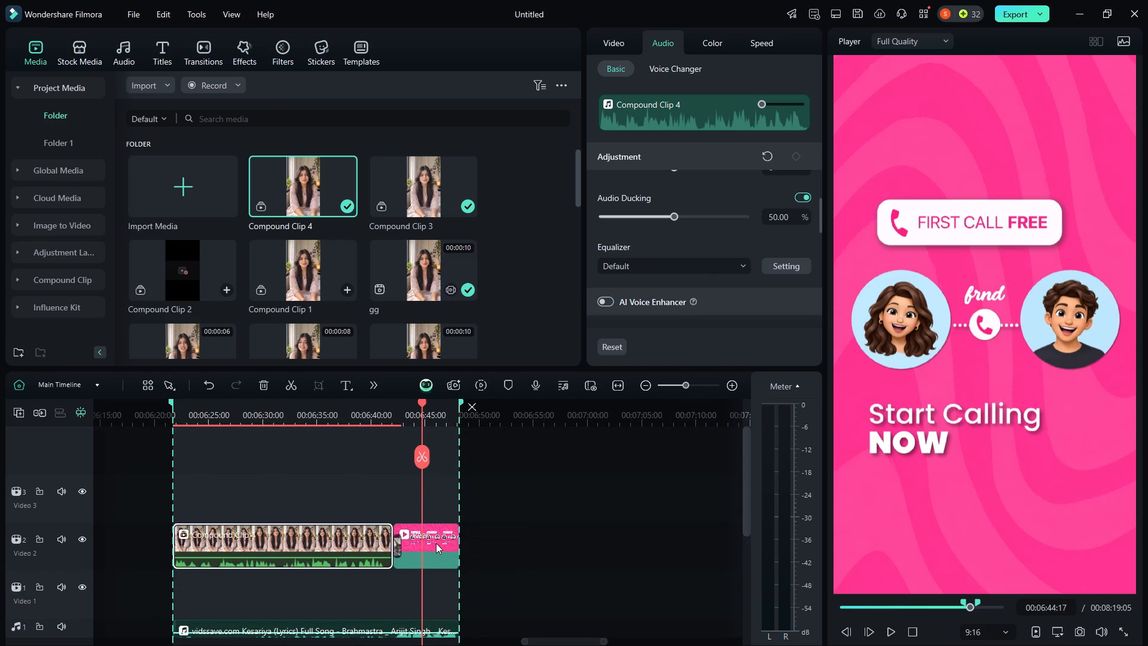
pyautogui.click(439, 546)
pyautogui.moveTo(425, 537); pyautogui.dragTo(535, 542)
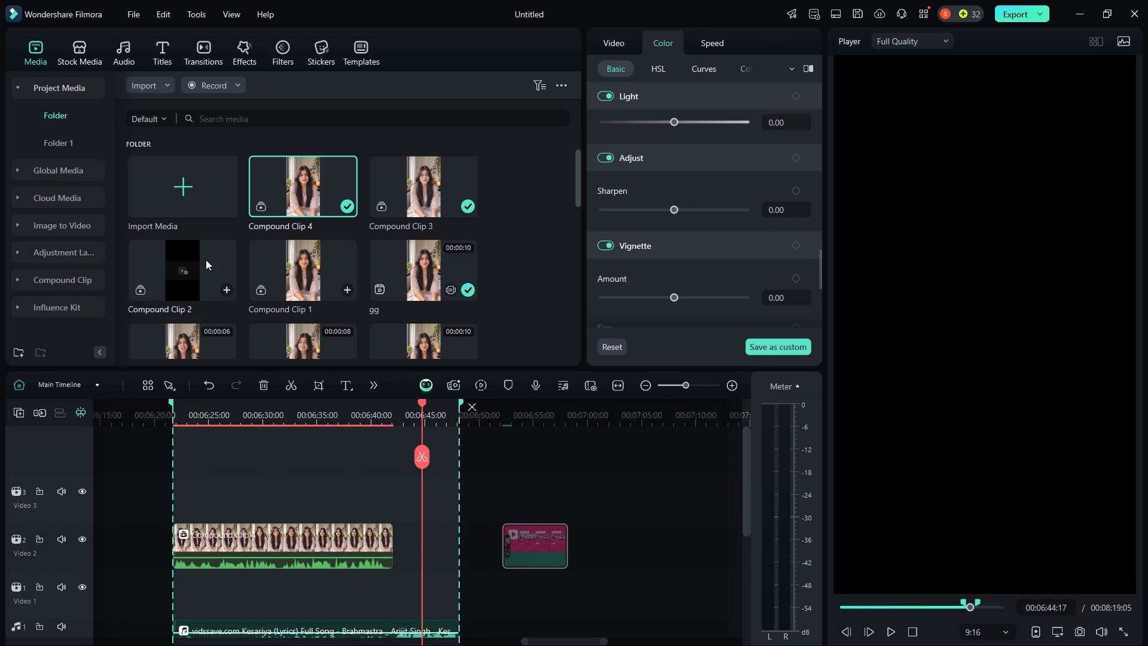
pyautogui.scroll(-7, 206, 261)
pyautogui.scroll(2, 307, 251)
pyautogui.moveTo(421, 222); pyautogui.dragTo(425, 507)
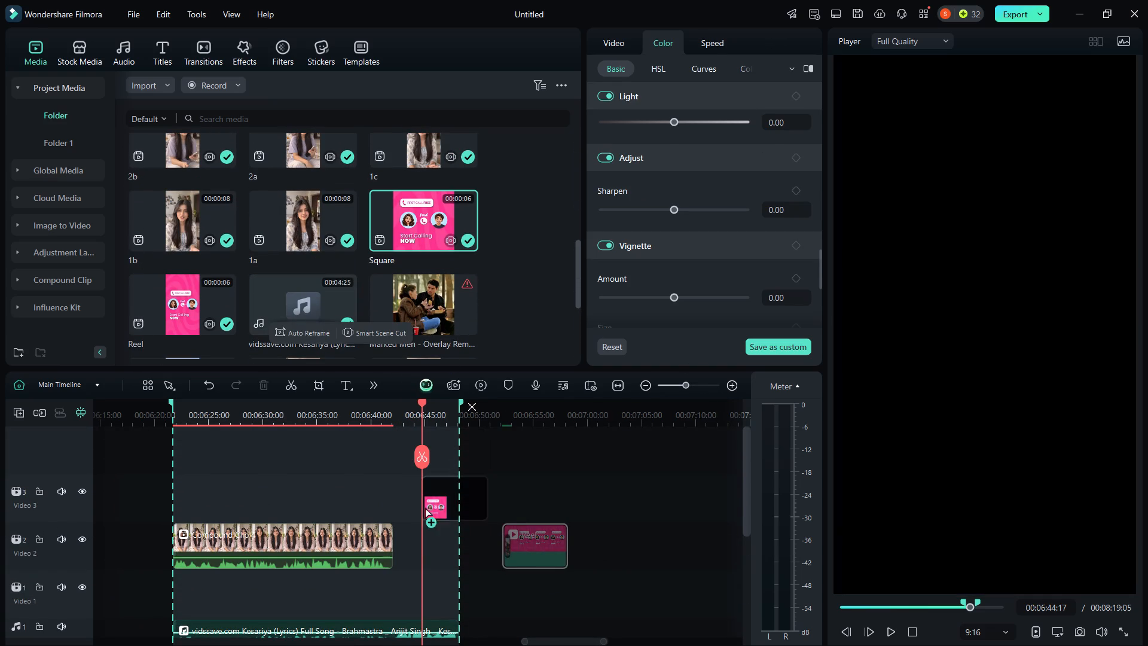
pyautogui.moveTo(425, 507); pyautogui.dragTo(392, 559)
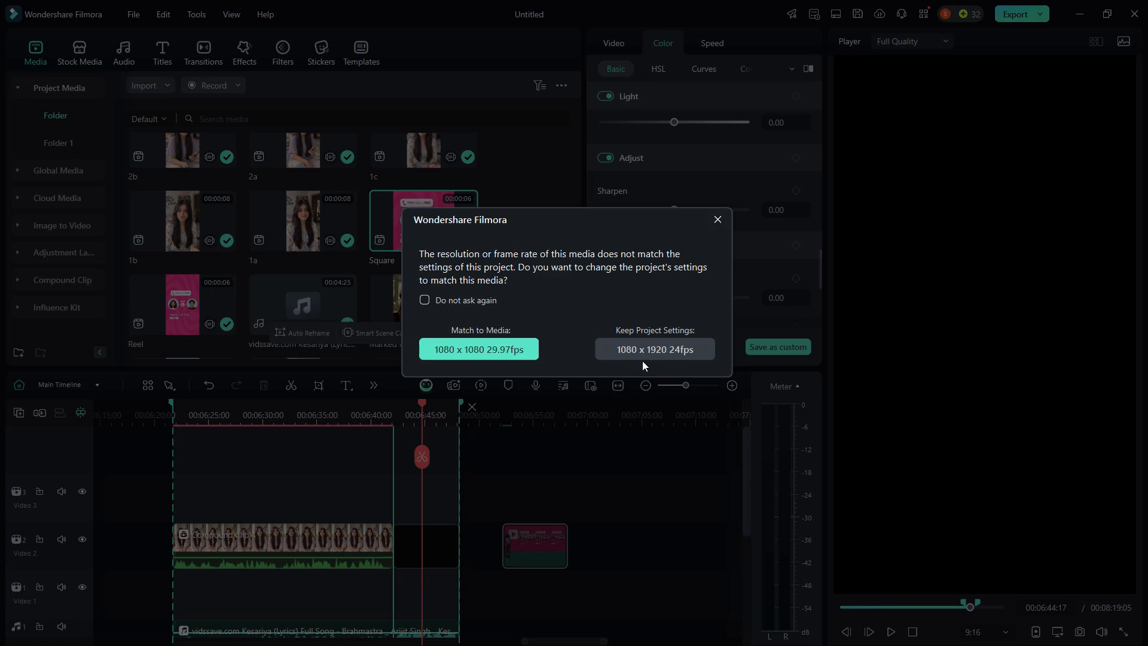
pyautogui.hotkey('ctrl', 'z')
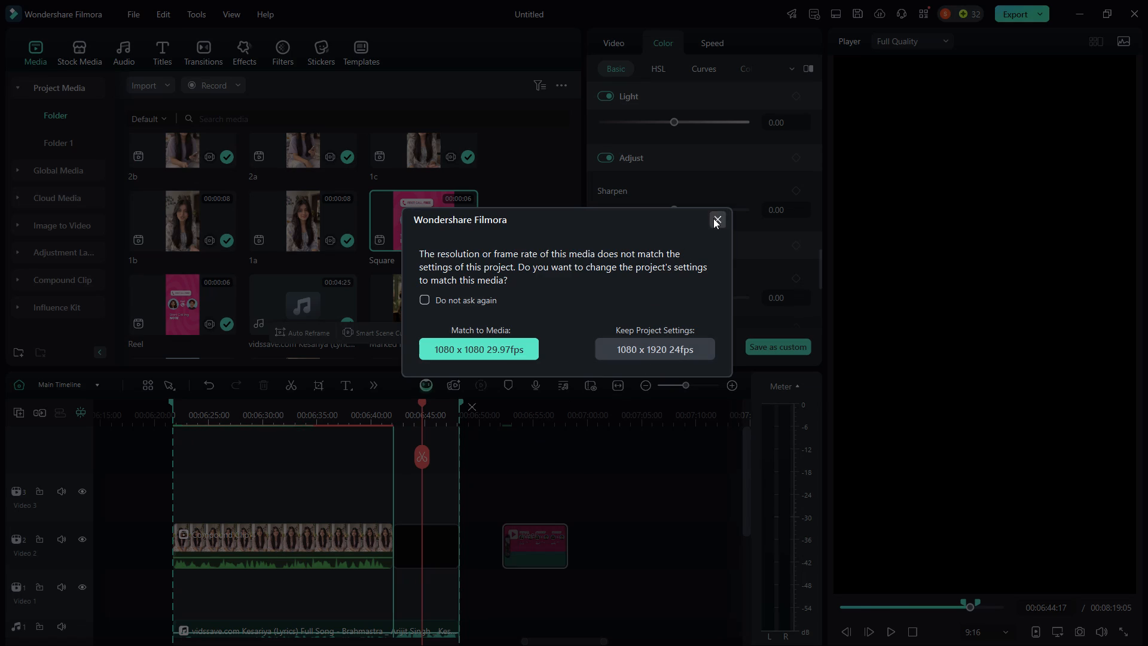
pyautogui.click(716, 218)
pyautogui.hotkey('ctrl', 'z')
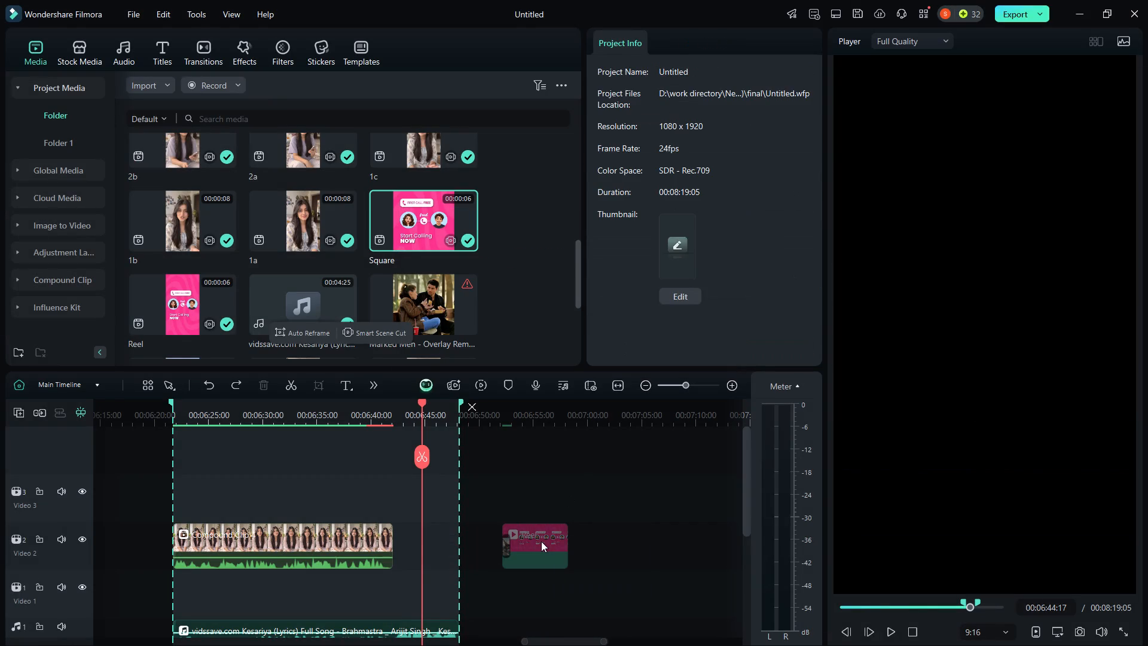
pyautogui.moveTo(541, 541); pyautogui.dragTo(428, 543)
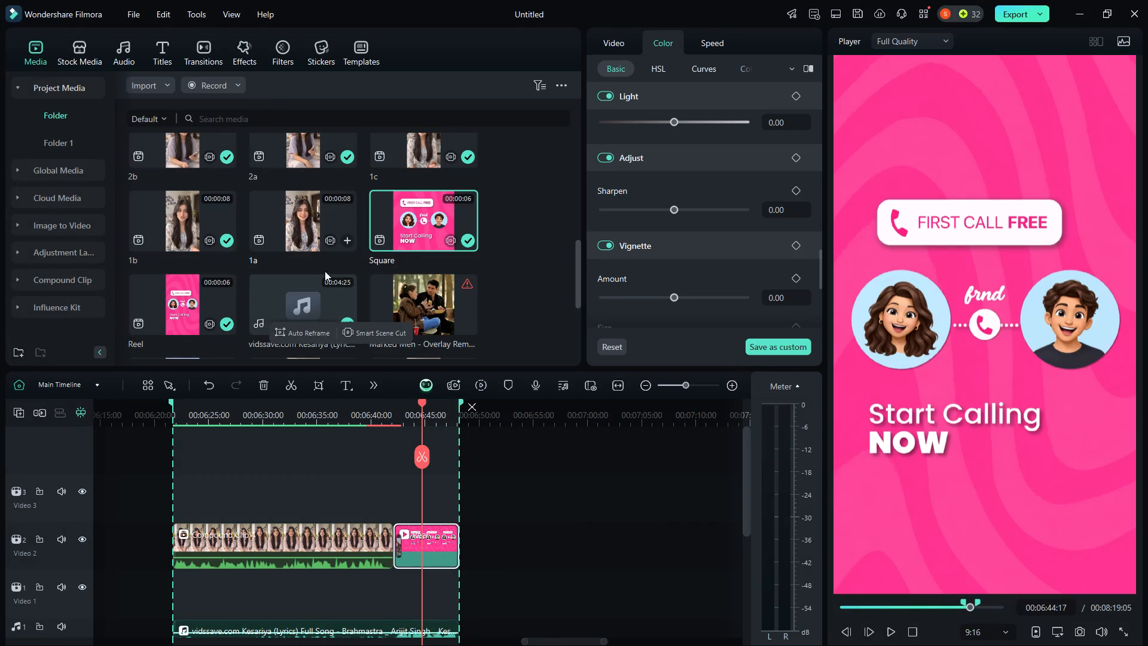
# Replace the Reel end card after Compound Clip 4 with the Square clip from the project media.
pyautogui.keyDown('alt'); pyautogui.moveTo(404, 238); pyautogui.dragTo(427, 547); pyautogui.keyUp('alt')
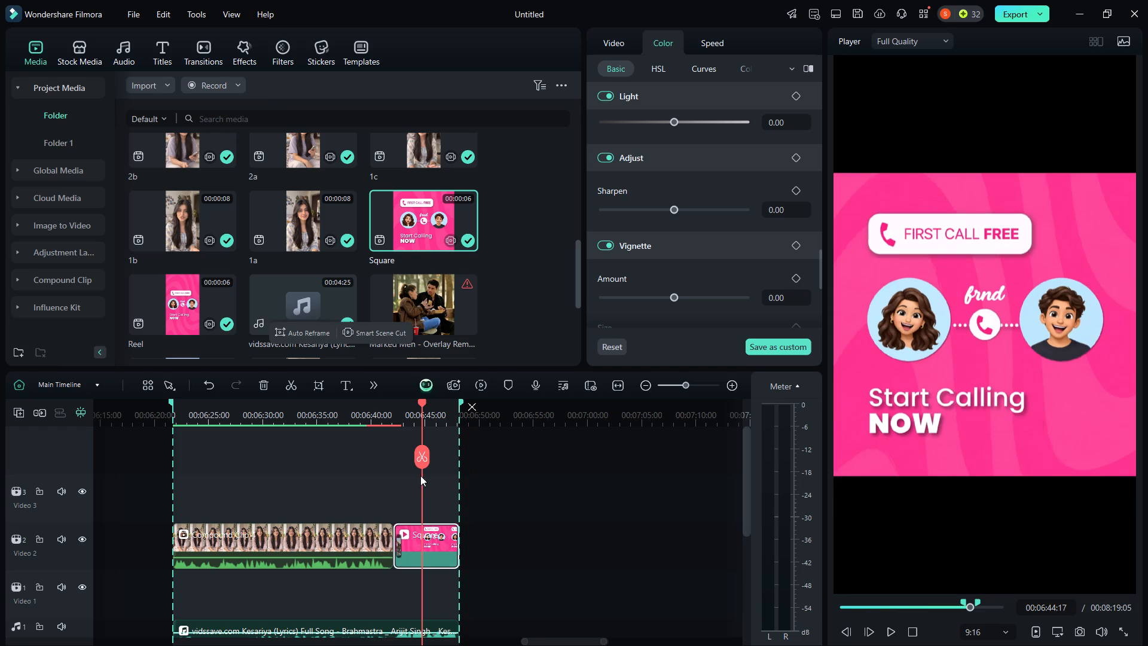
# Change the project's aspect ratio to 1:1 (Instagram) at 1080x1080 resolution.
pyautogui.click(138, 11)
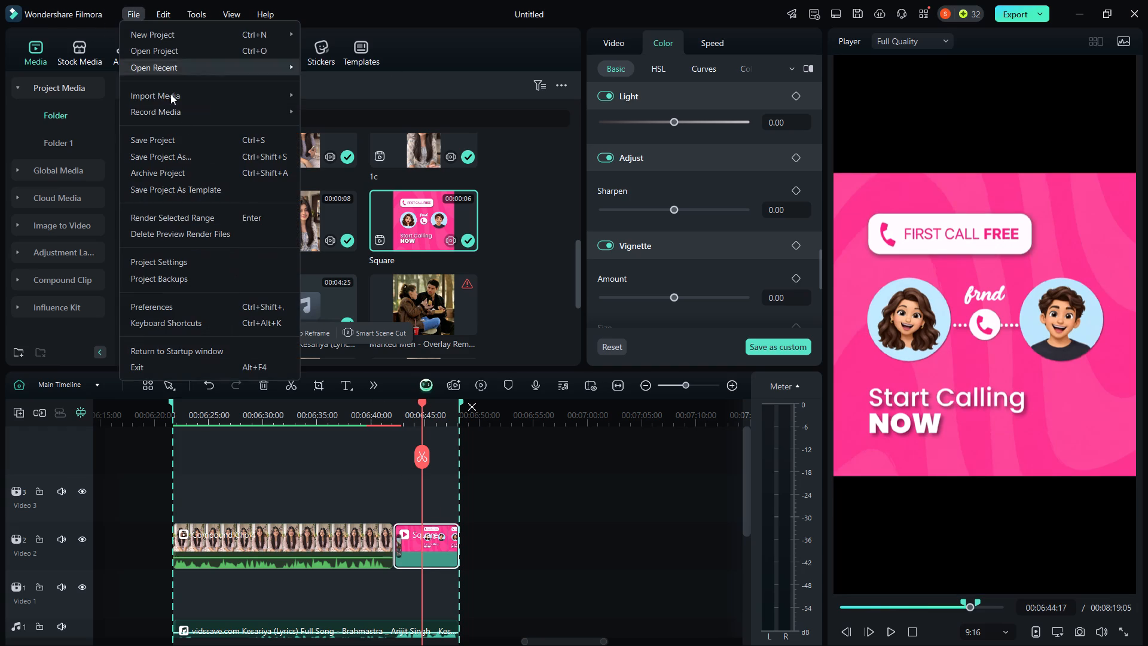
pyautogui.click(171, 263)
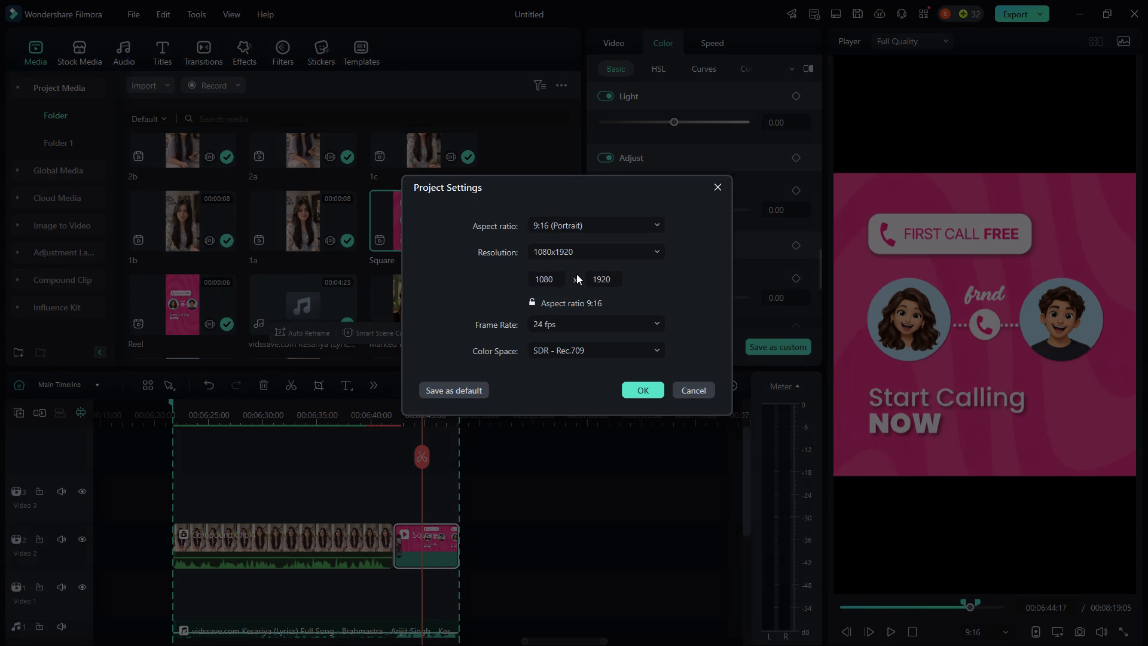
pyautogui.click(615, 218)
pyautogui.click(572, 292)
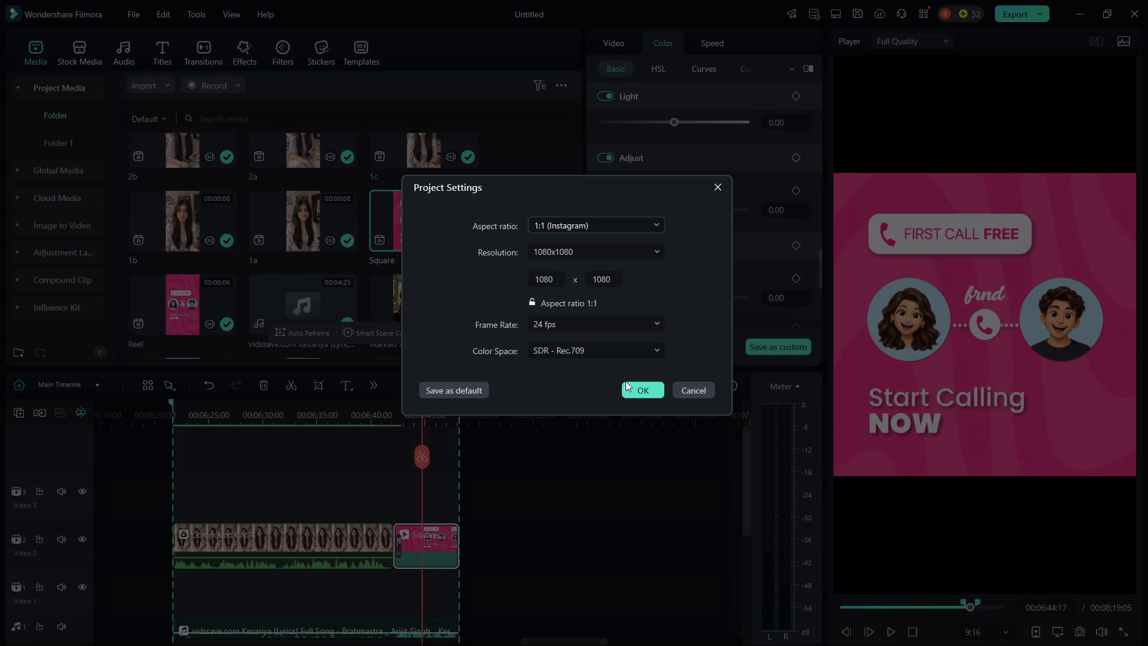
pyautogui.click(633, 388)
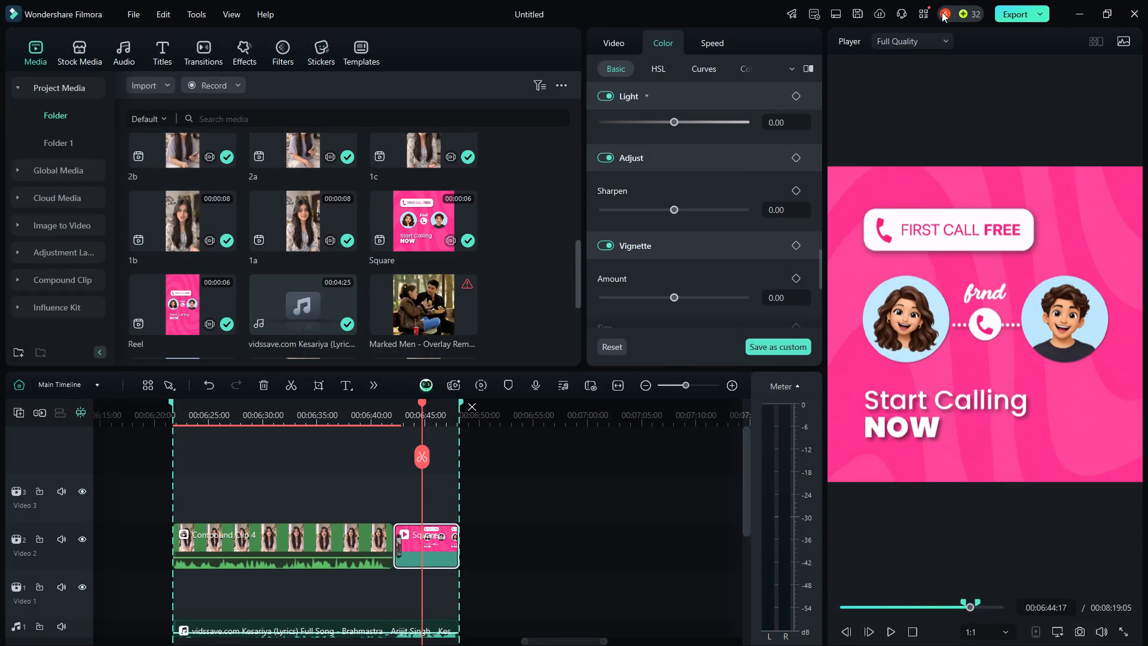
# Scale Compound Clip 4 to 177%, set its Y position to -178 px, and check the framing through to the end card.
pyautogui.click(243, 404)
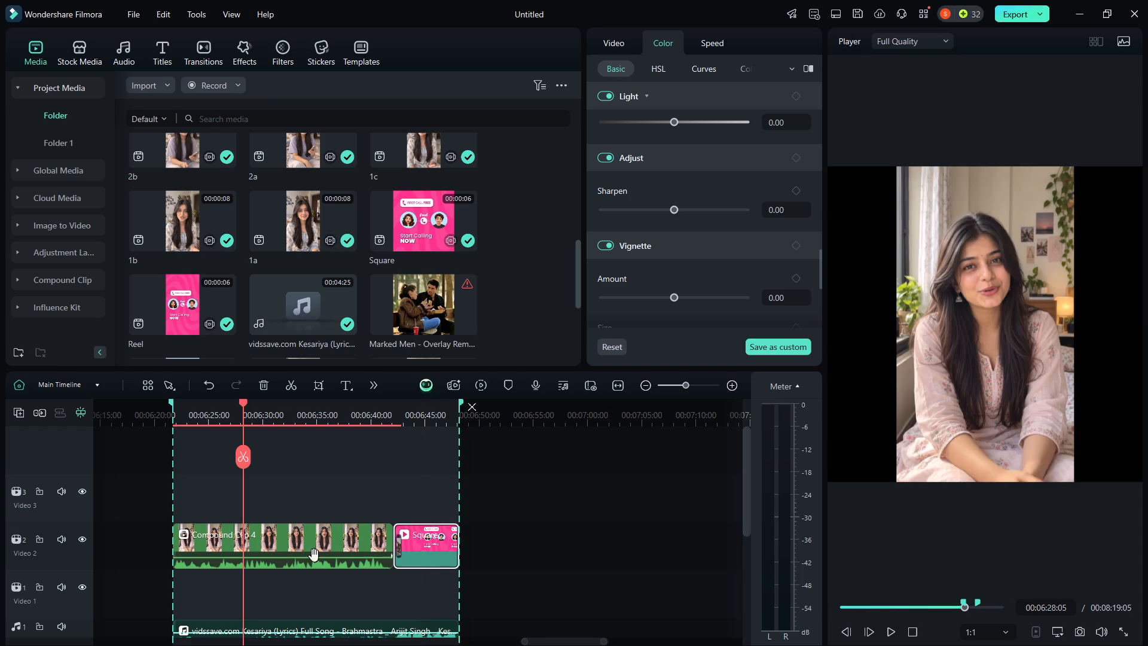
pyautogui.click(269, 546)
pyautogui.scroll(9, 710, 181)
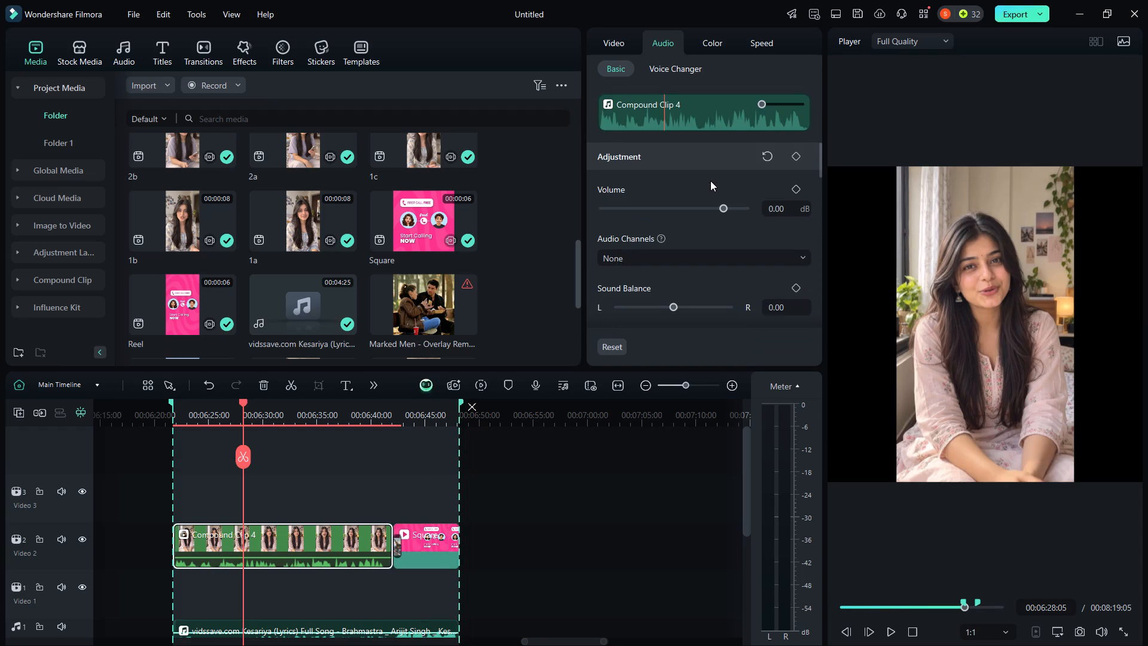
pyautogui.scroll(4, 710, 181)
pyautogui.click(627, 48)
pyautogui.click(738, 153)
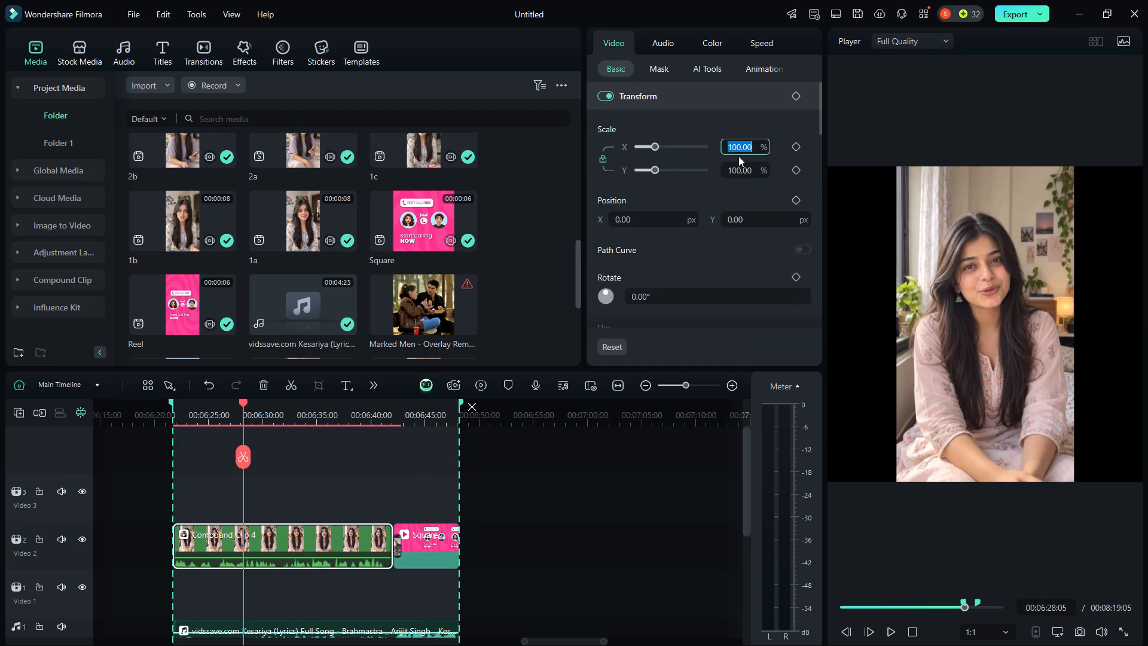
pyautogui.write('177')
pyautogui.press('Return')
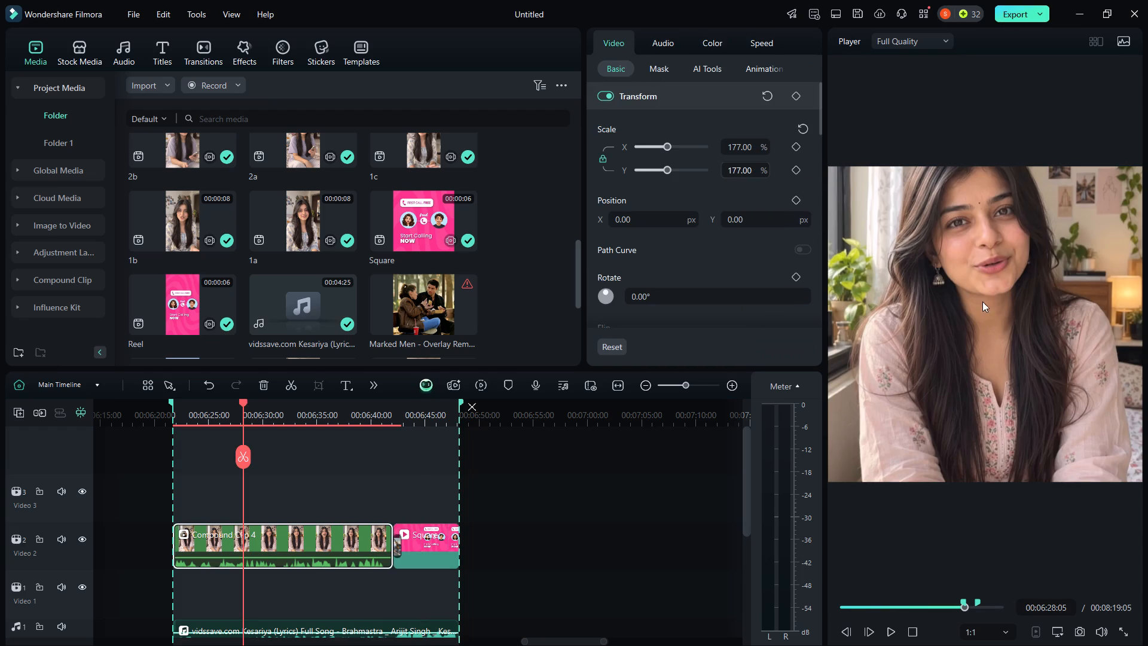
pyautogui.click(1065, 285)
pyautogui.click(750, 220)
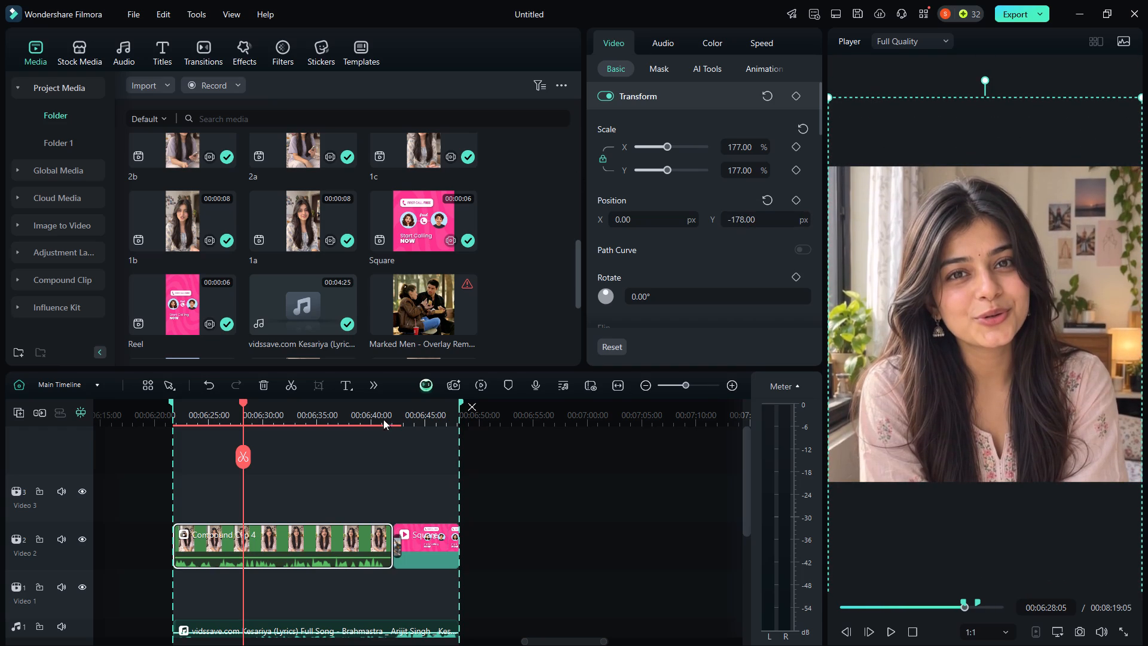
pyautogui.moveTo(245, 404); pyautogui.dragTo(187, 424)
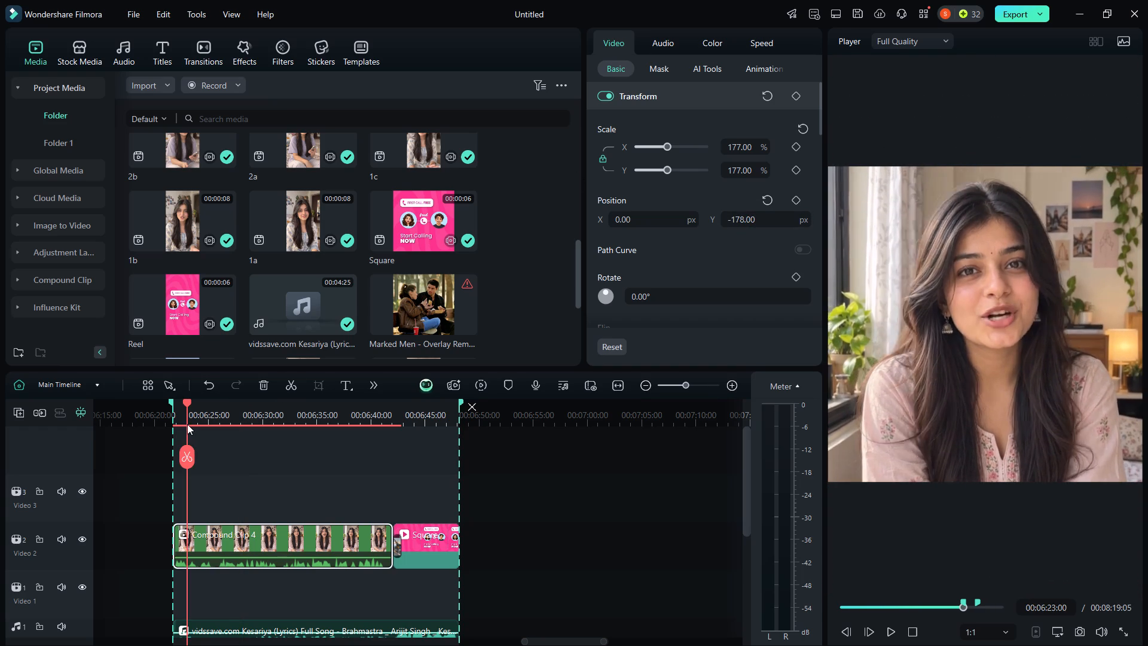
pyautogui.moveTo(187, 424); pyautogui.dragTo(375, 440)
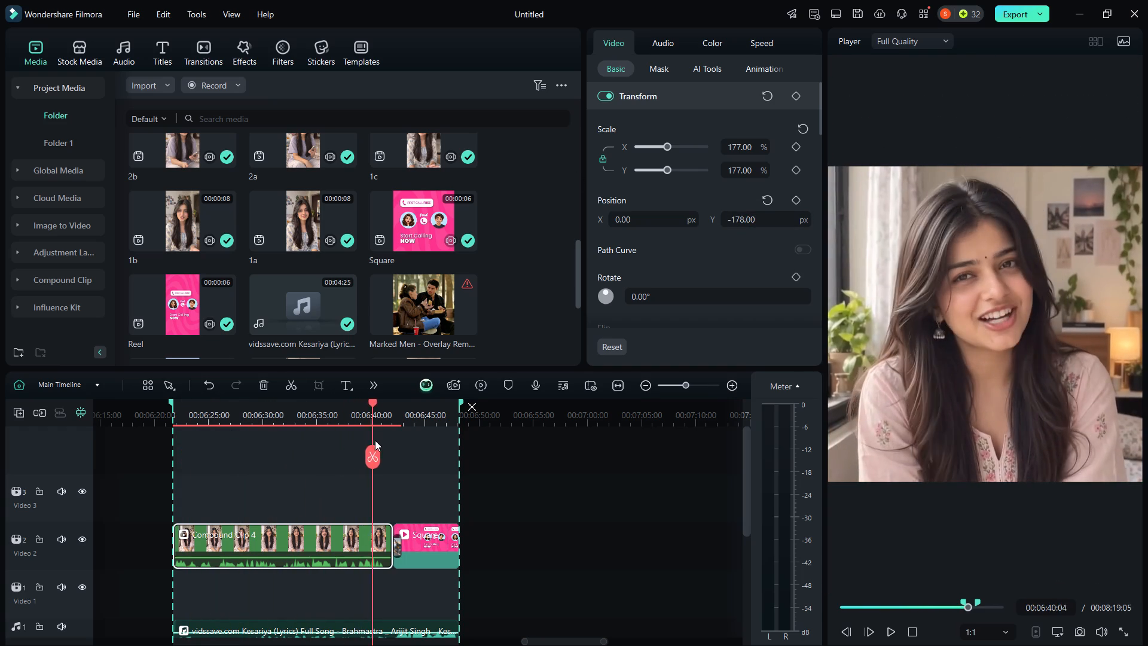
pyautogui.moveTo(375, 440); pyautogui.dragTo(431, 445)
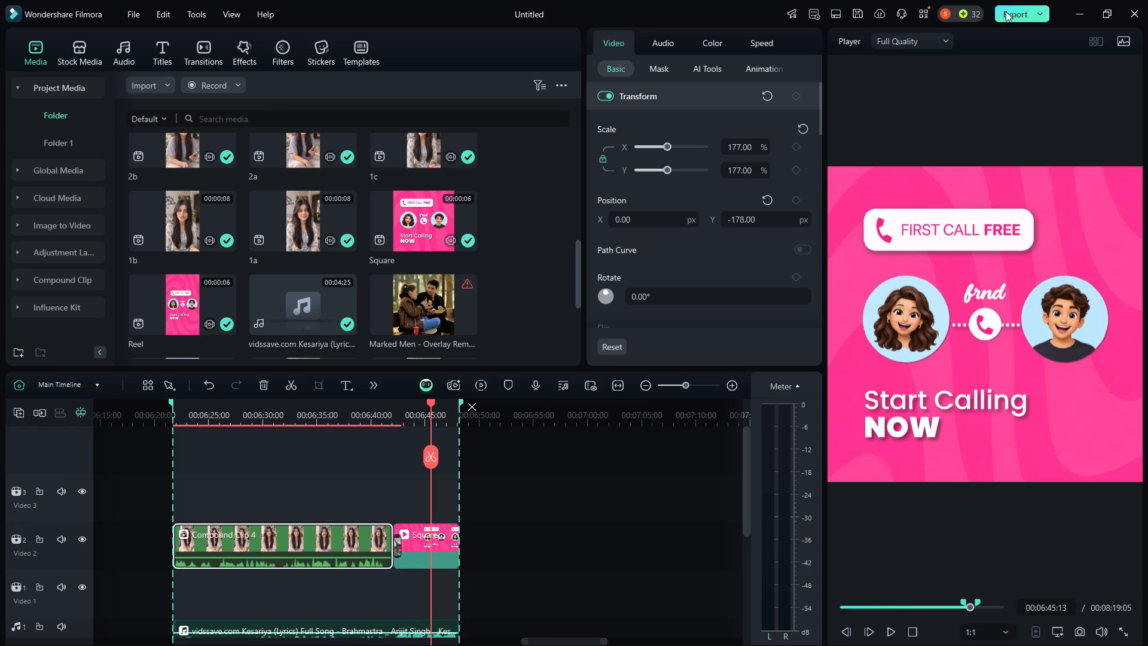
# Export the selected clip range as an MP4 named "3 sq", matching the project settings.
pyautogui.click(1006, 11)
pyautogui.click(641, 388)
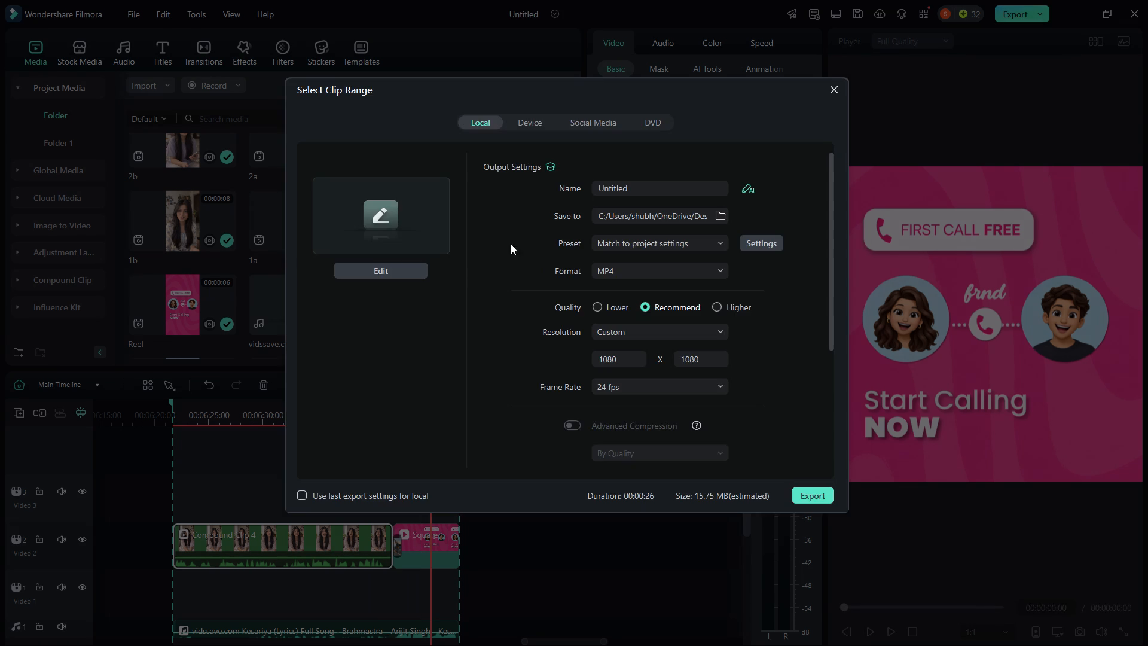
pyautogui.moveTo(657, 193); pyautogui.dragTo(526, 189)
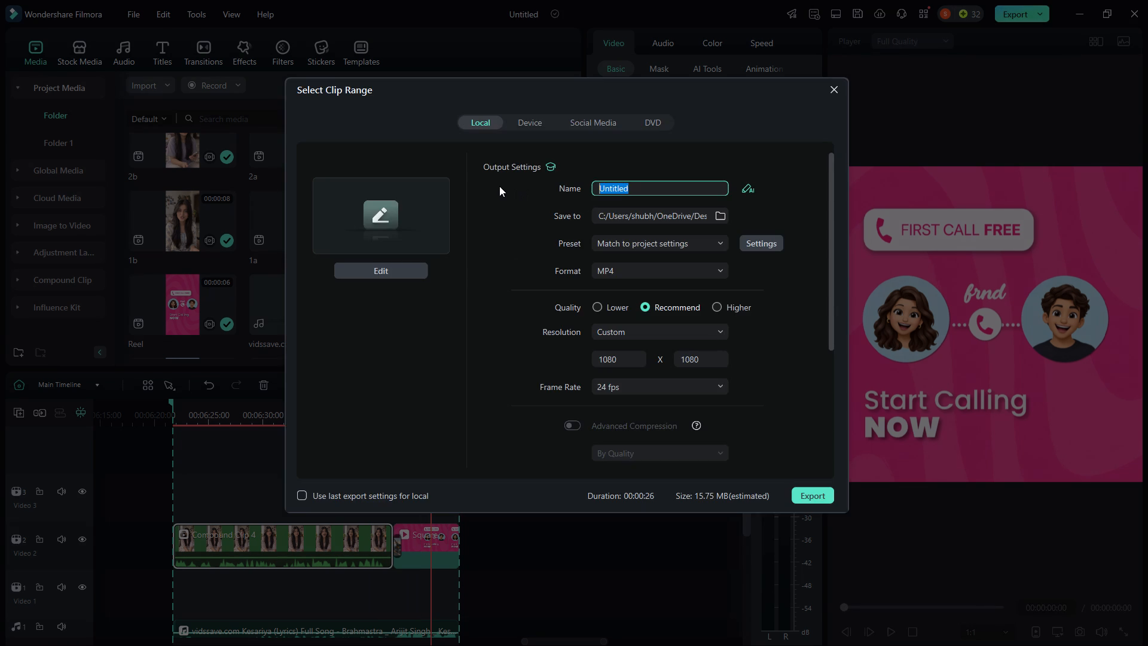
pyautogui.write('3 sq')
pyautogui.press('Return')
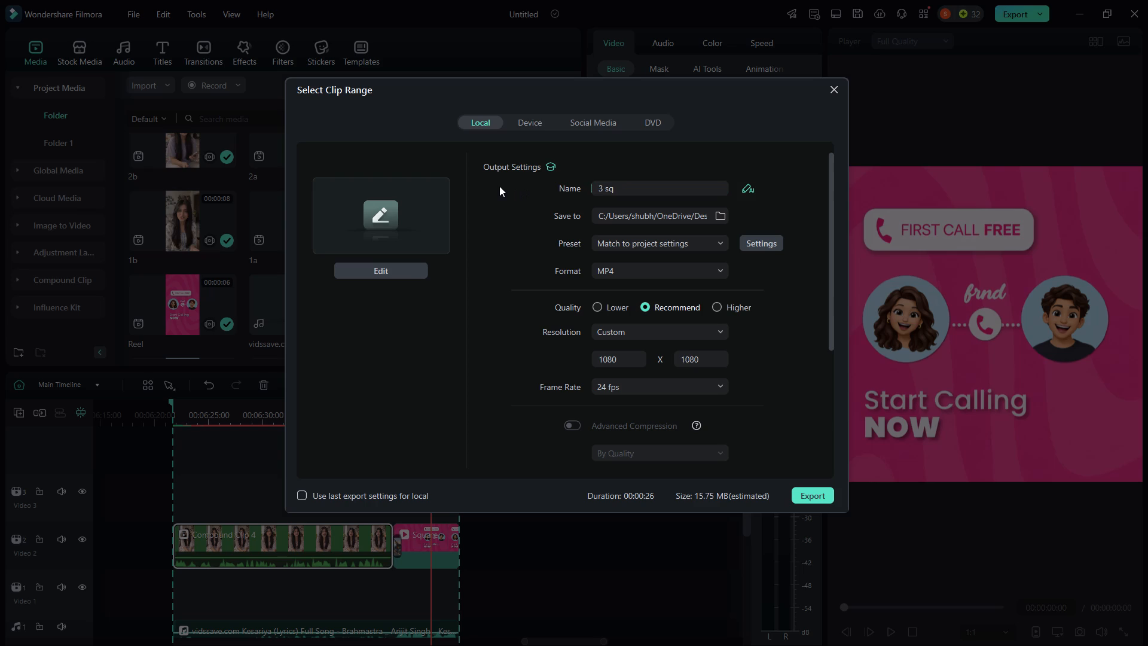
pyautogui.click(798, 492)
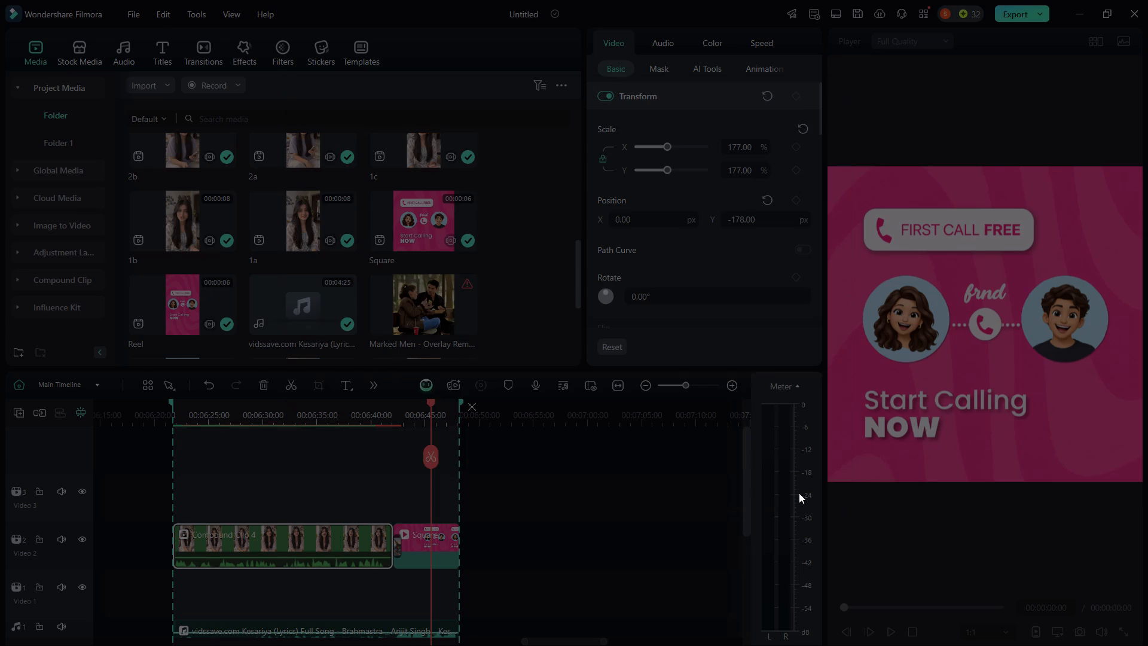
# Switch to File Explorer and open the Caption-Studio-Followers folder on New Volume (F:).
pyautogui.press('super+d')
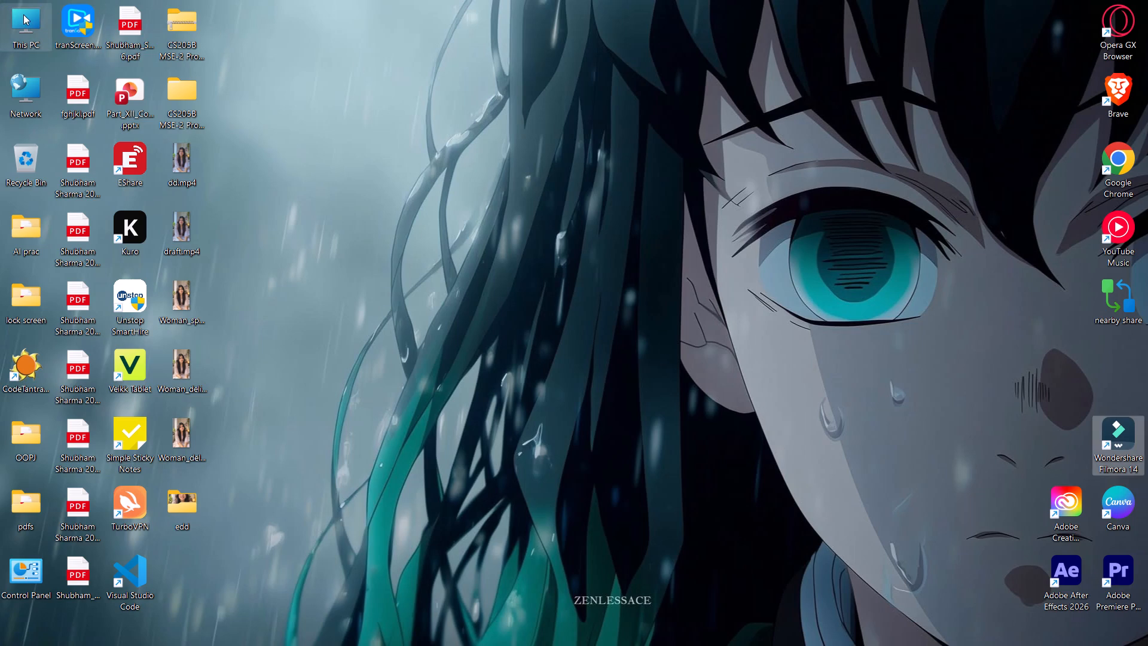
pyautogui.doubleClick(1, 12)
pyautogui.doubleClick(744, 146)
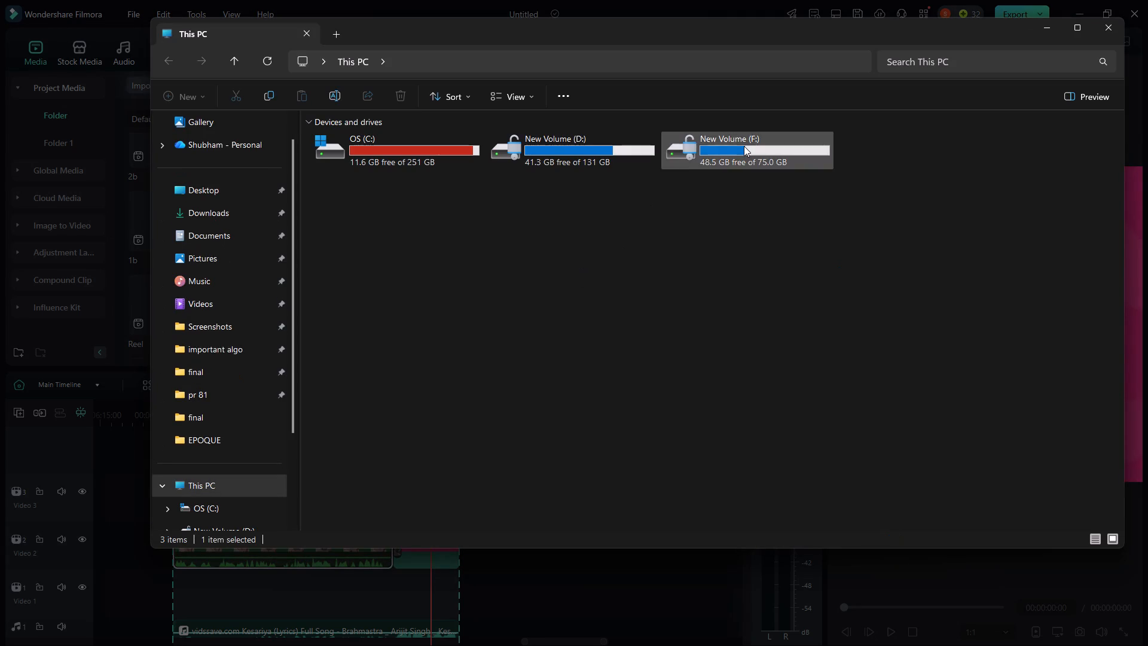
pyautogui.doubleClick(445, 163)
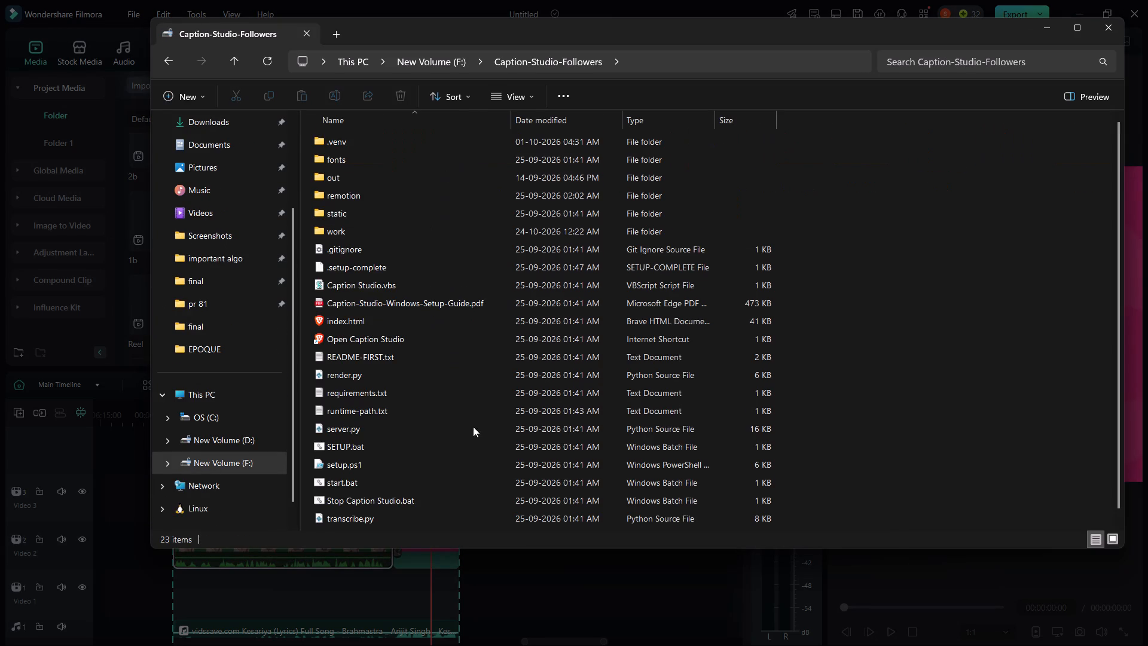
# Run start.bat from the Caption-Studio-Followers folder to launch Caption Studio, and close the folder window.
pyautogui.scroll(-5, 473, 426)
pyautogui.doubleClick(368, 471)
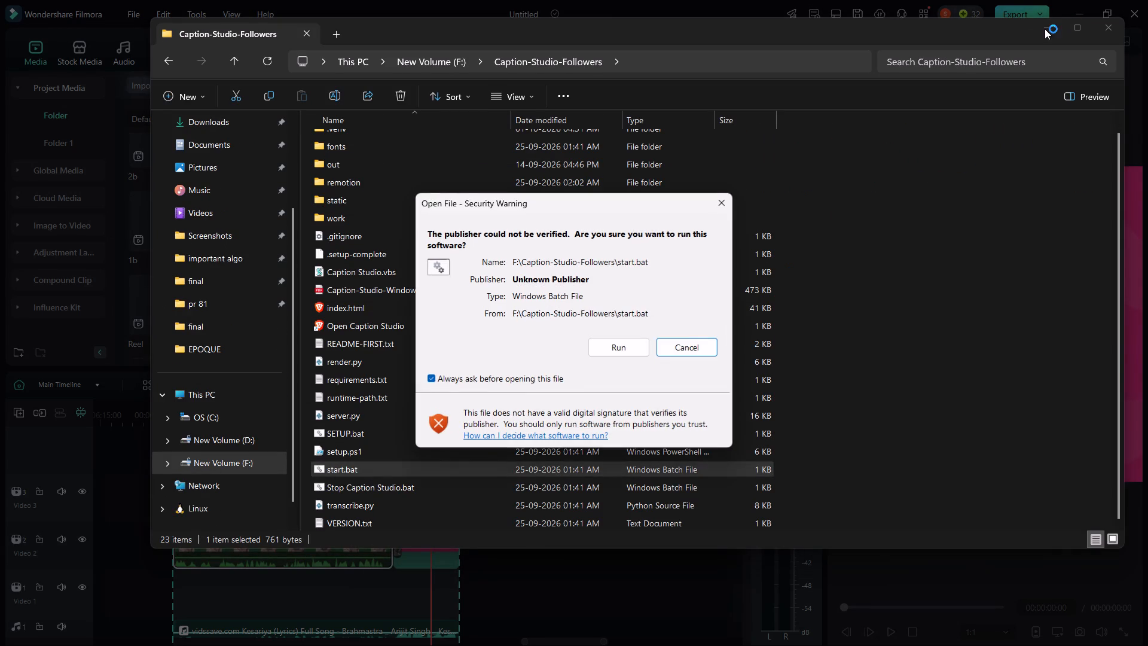
pyautogui.click(1043, 29)
pyautogui.click(629, 351)
pyautogui.click(1104, 33)
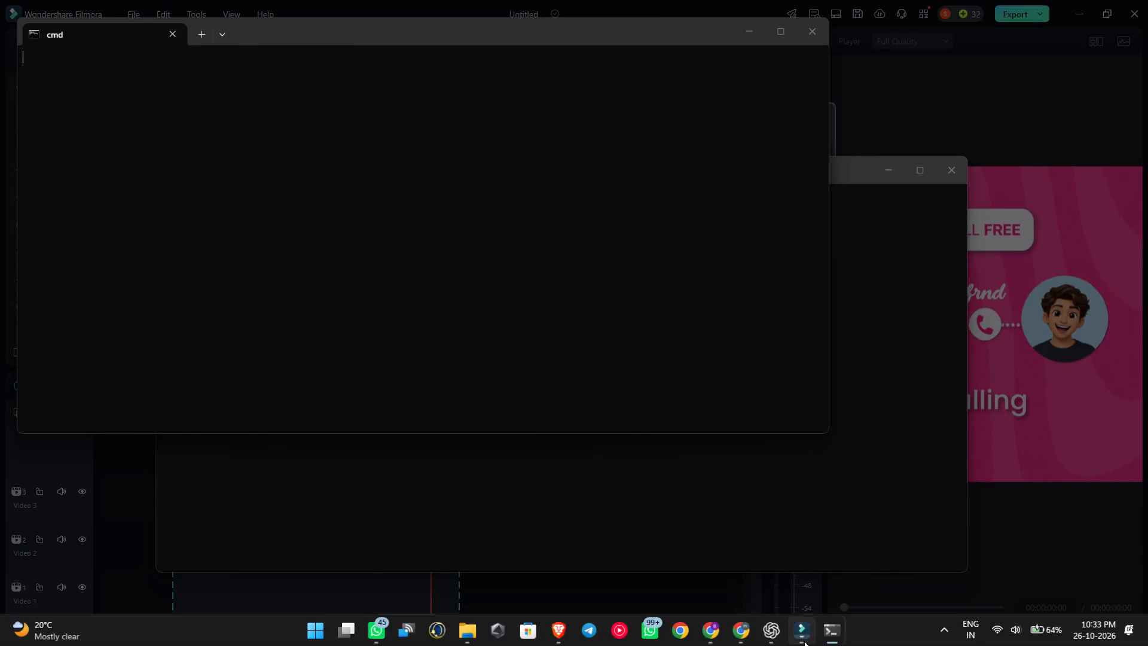
# Close the Google Flow browser window and the Codex window, and return to the Caption Studio page.
pyautogui.click(744, 635)
pyautogui.click(1131, 2)
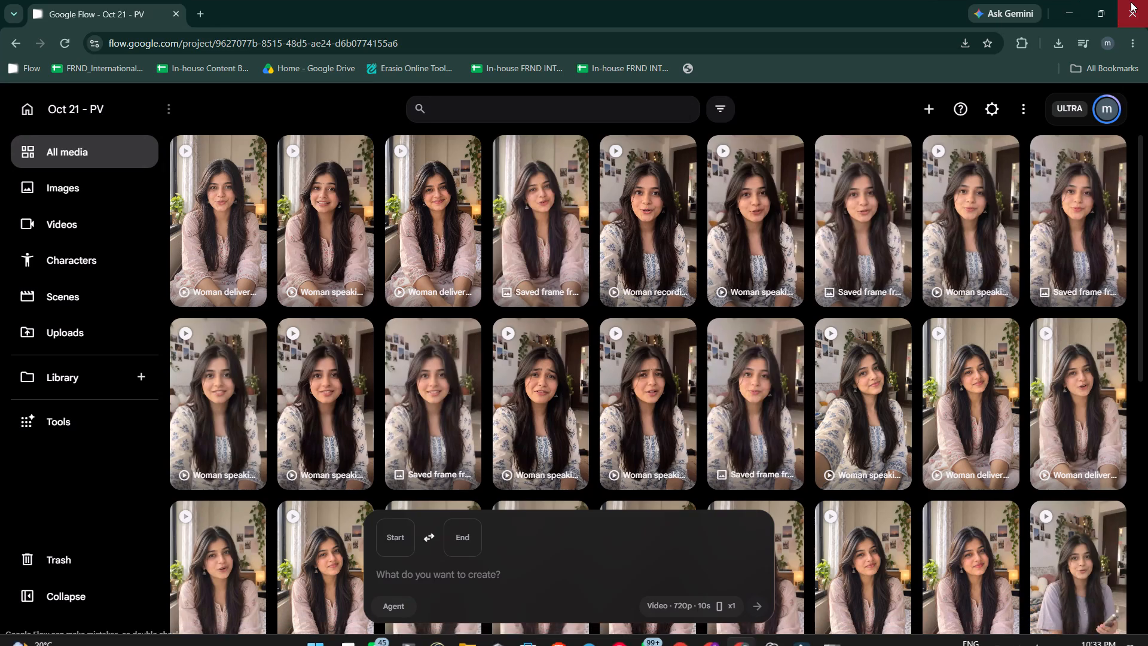
pyautogui.click(761, 636)
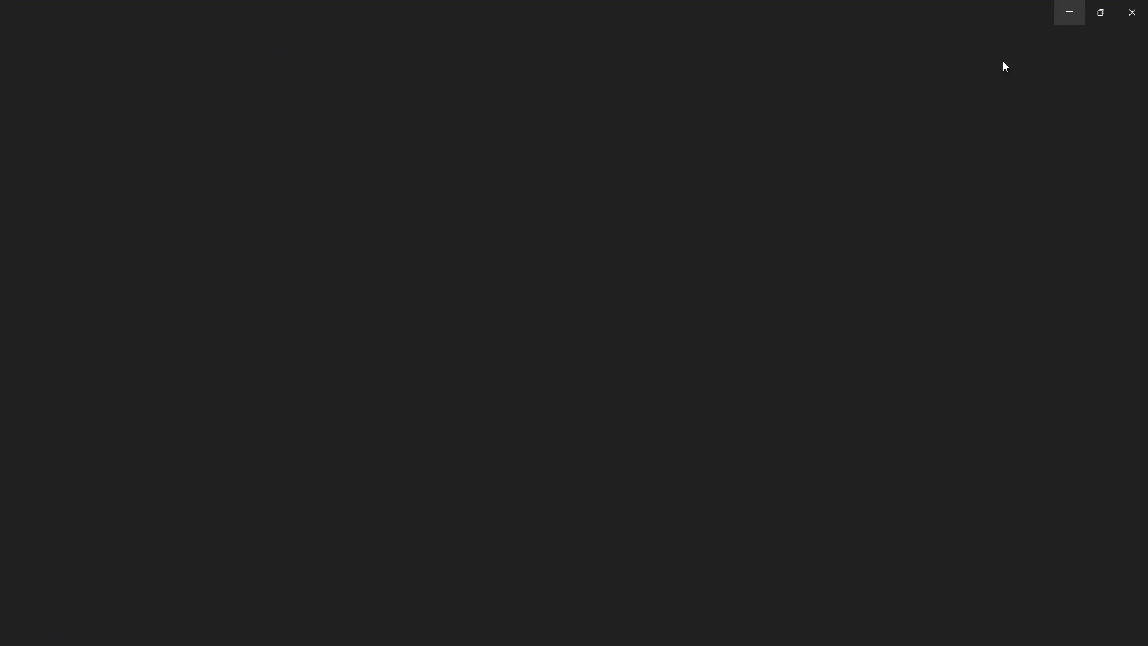
pyautogui.click(1130, 17)
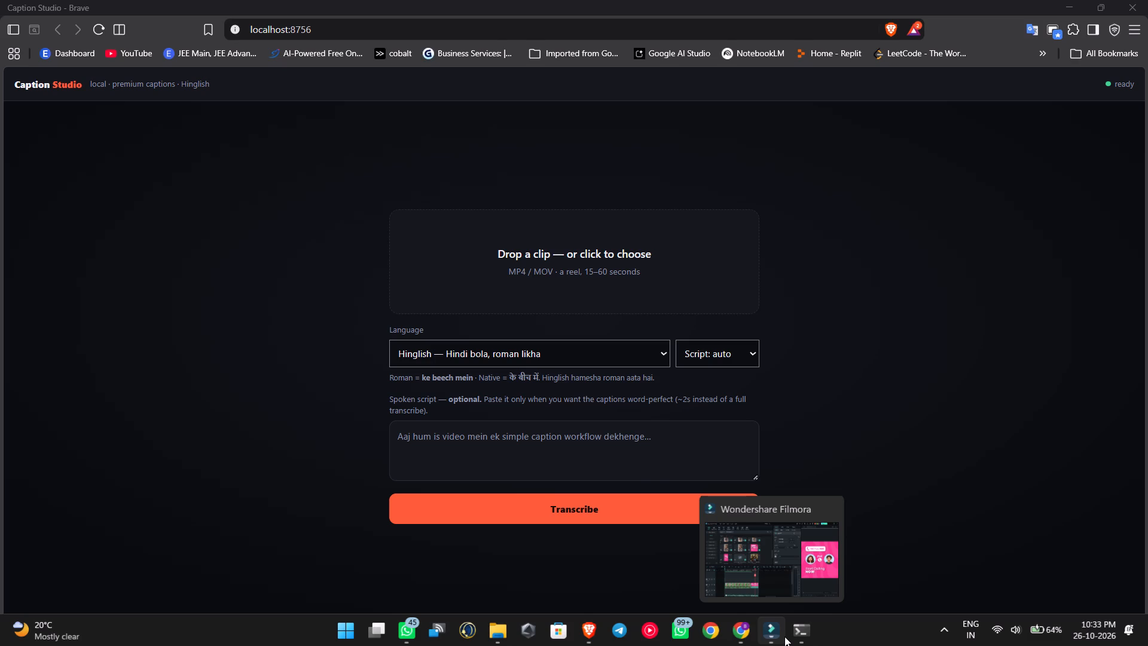
pyautogui.click(850, 398)
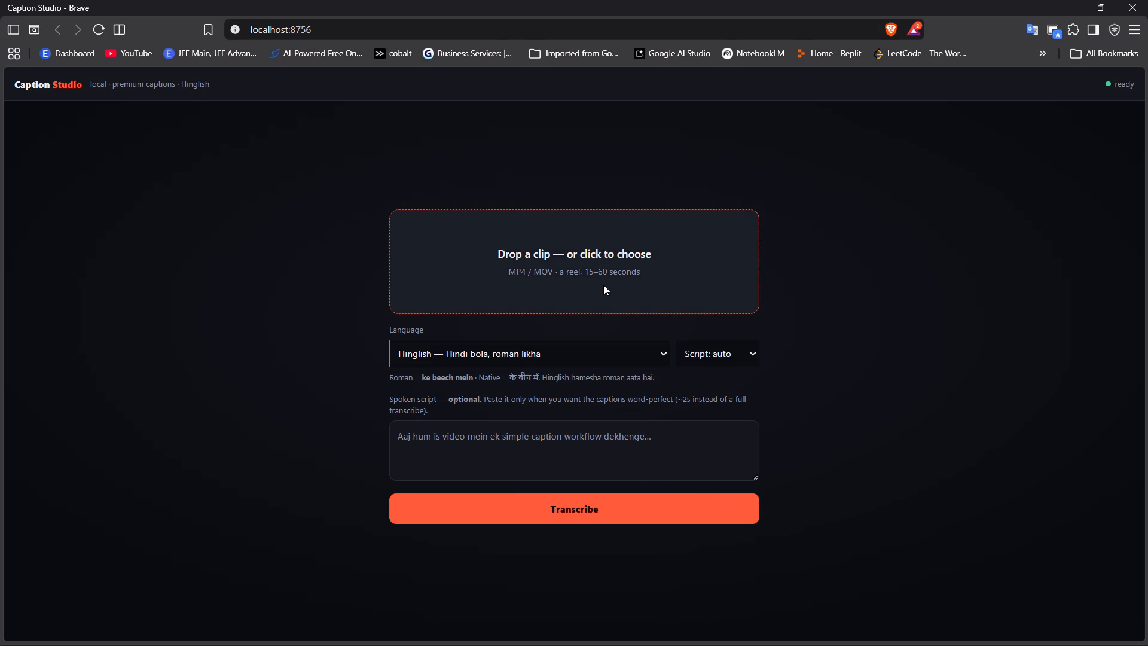
# Switch from Caption Studio to Wondershare Filmora.
pyautogui.hotkey('alt', 'Tab')
pyautogui.hotkey('alt', 'Tab')
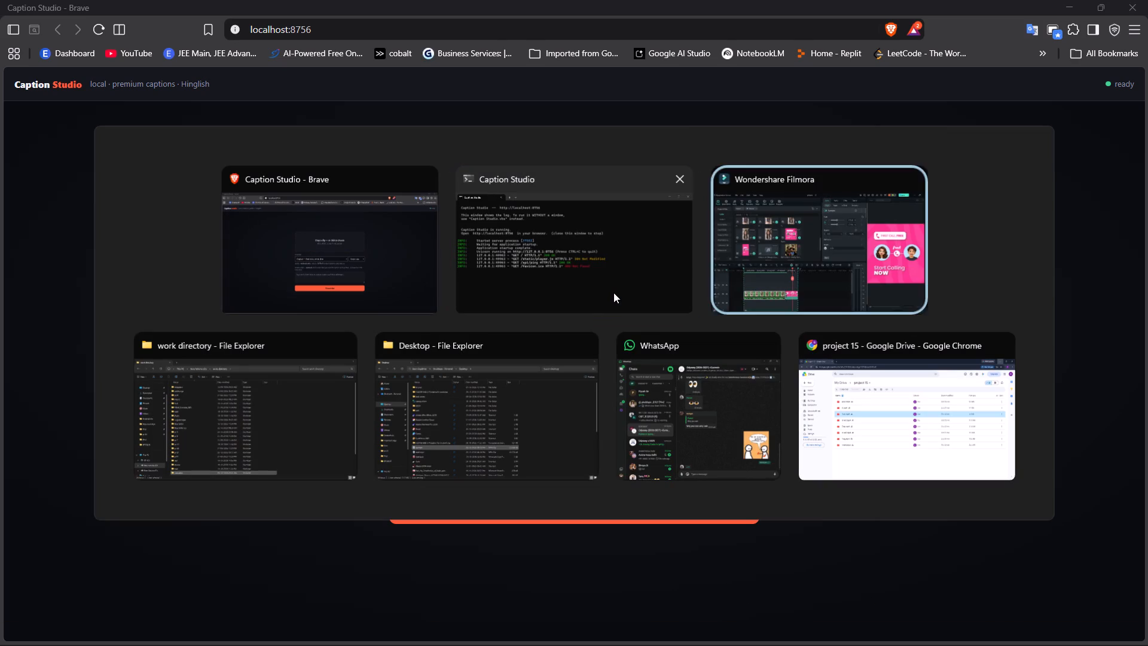